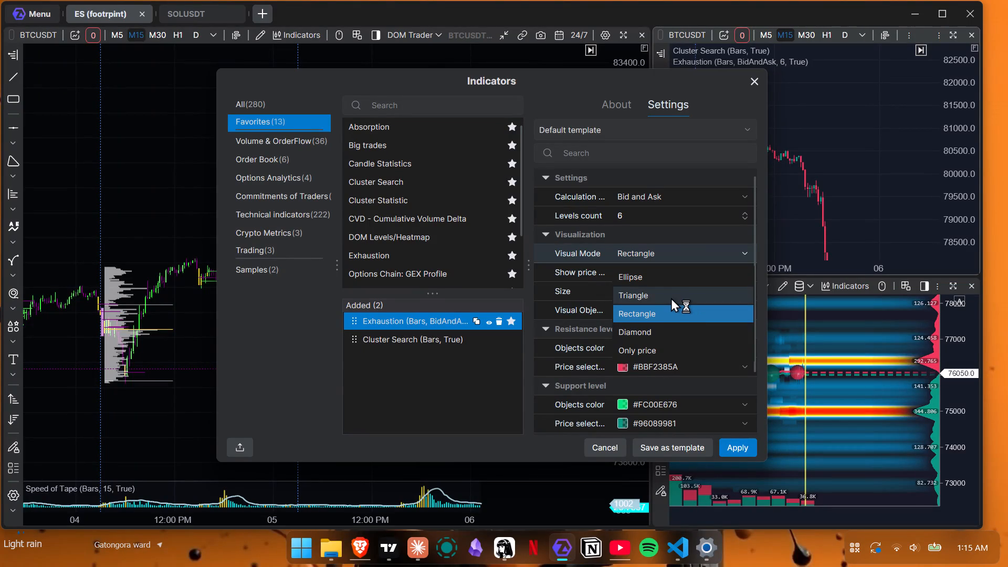
Set the Exhaustion indicator's visual mode to Ellipse and apply it to the chart.
{"action": "left_click", "coordinate": [655, 271]}
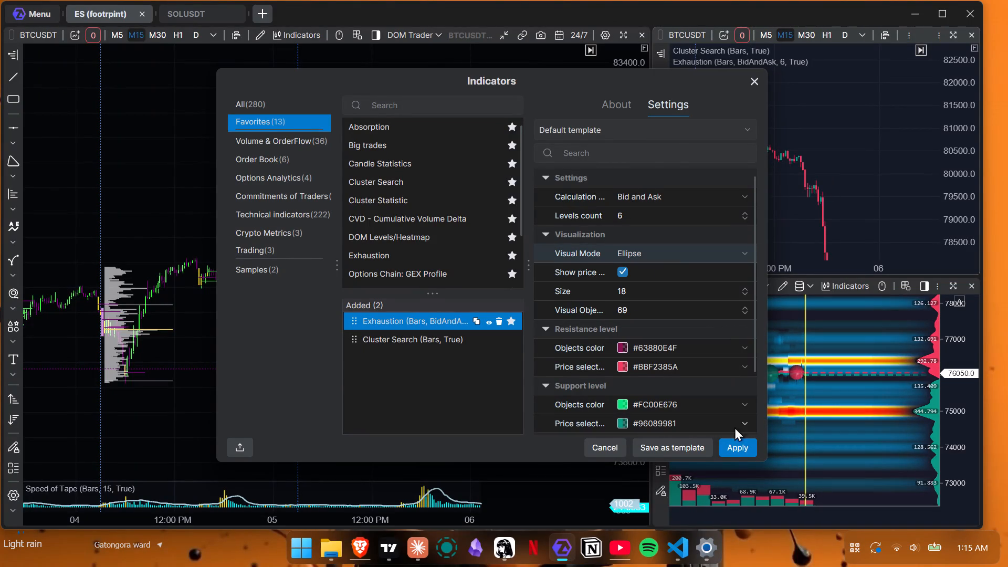
{"action": "left_click", "coordinate": [733, 446]}
Reopen the Exhaustion indicator's settings on the small BTCUSDT candle chart and set the levels count to 7.
{"action": "left_click_drag", "start_coordinate": [760, 219], "coordinate": [861, 197]}
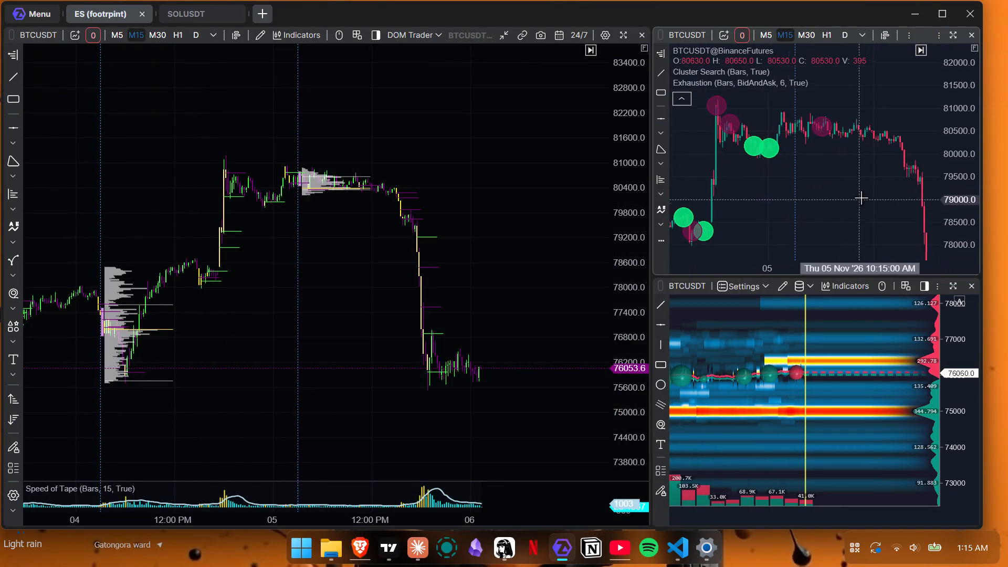
{"action": "left_click_drag", "start_coordinate": [861, 197], "coordinate": [840, 191]}
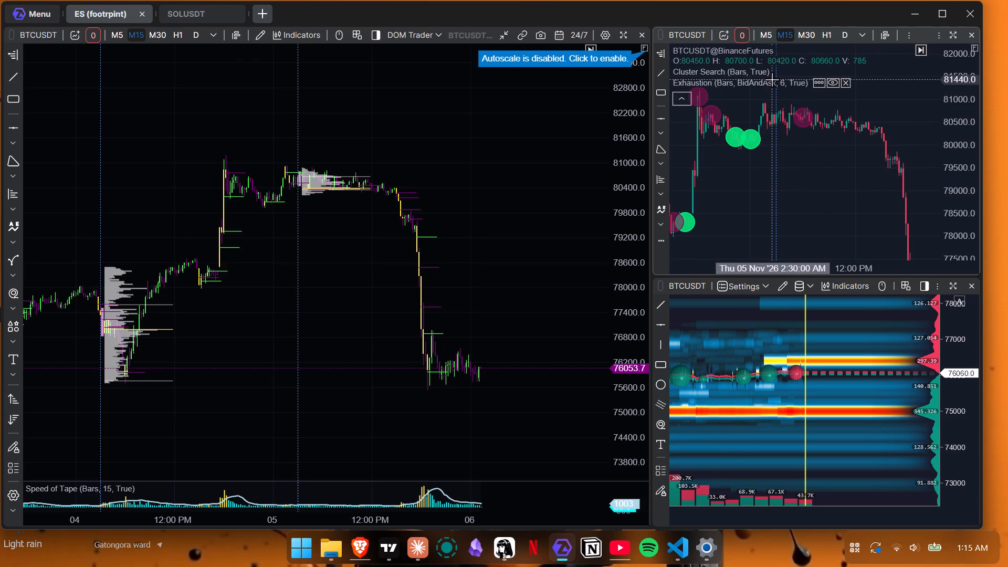
{"action": "left_click", "coordinate": [816, 85]}
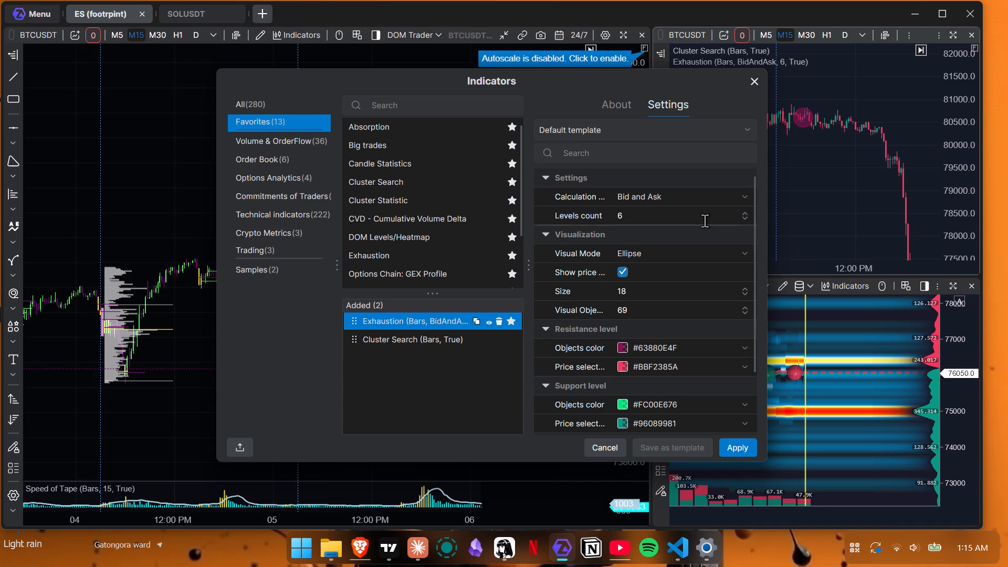
{"action": "left_click", "coordinate": [744, 213]}
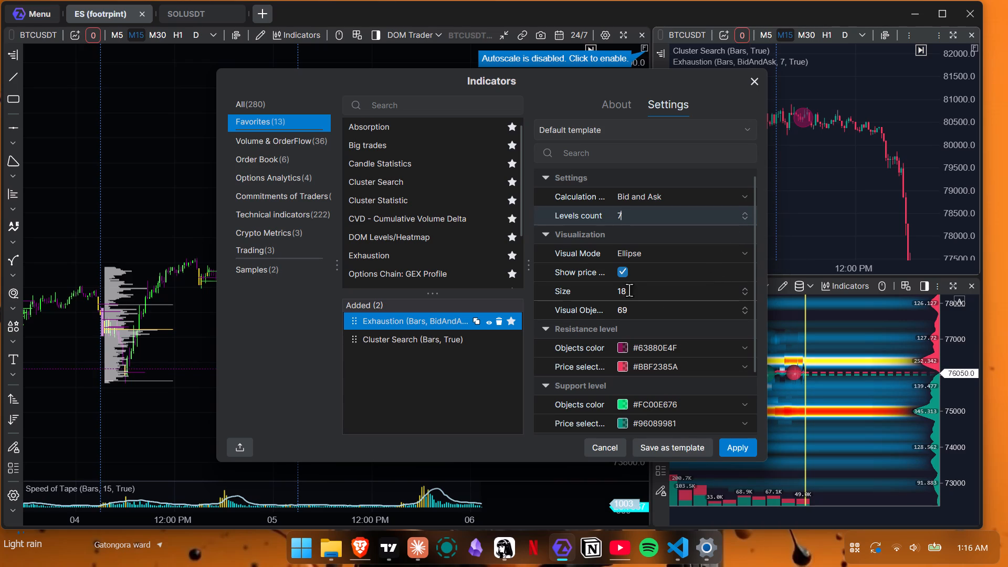
Set the Exhaustion indicator's visual objects transparency to 93 and apply the indicator settings.
{"action": "left_click_drag", "start_coordinate": [611, 287], "coordinate": [638, 292]}
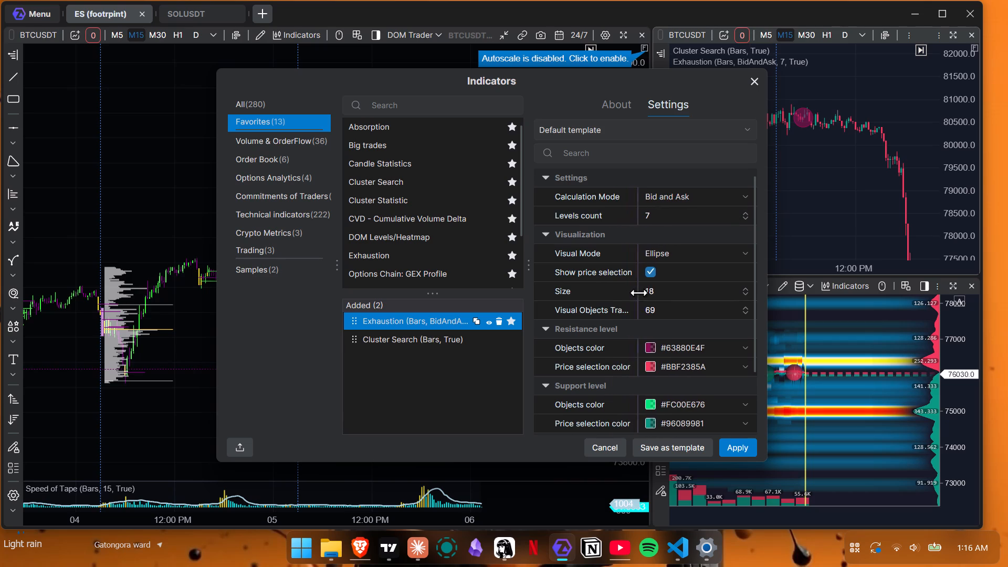
{"action": "left_click_drag", "start_coordinate": [638, 292], "coordinate": [657, 302]}
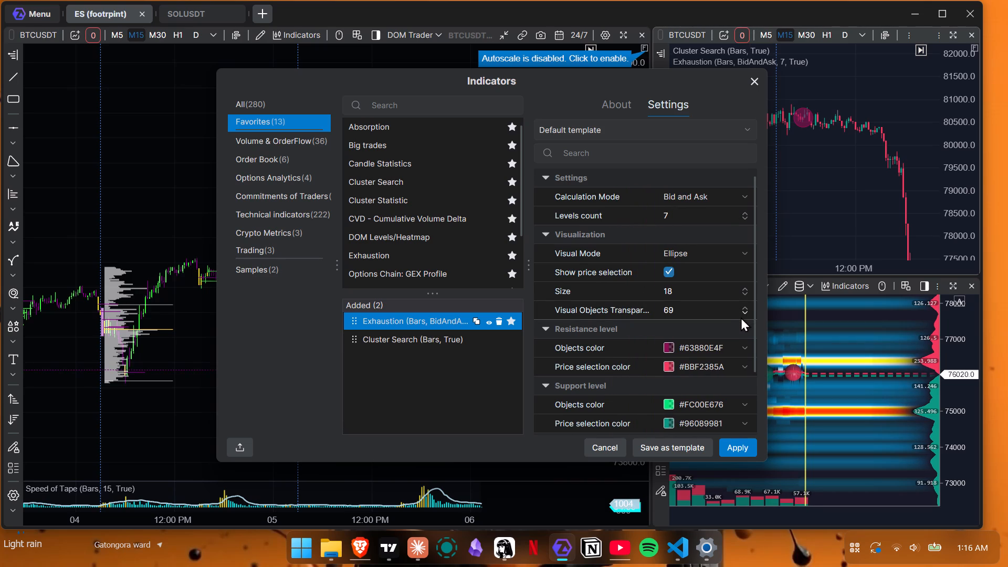
{"action": "triple_click", "coordinate": [746, 307]}
{"action": "triple_click", "coordinate": [746, 307]}
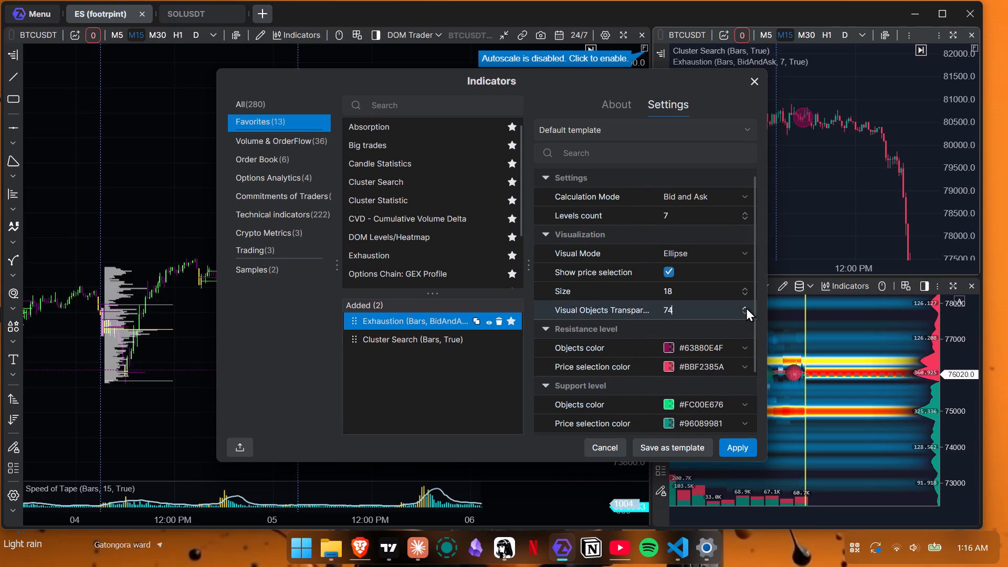
{"action": "triple_click", "coordinate": [746, 307]}
{"action": "triple_click", "coordinate": [746, 307]}
{"action": "triple_click", "coordinate": [746, 307]}
{"action": "triple_click", "coordinate": [746, 307]}
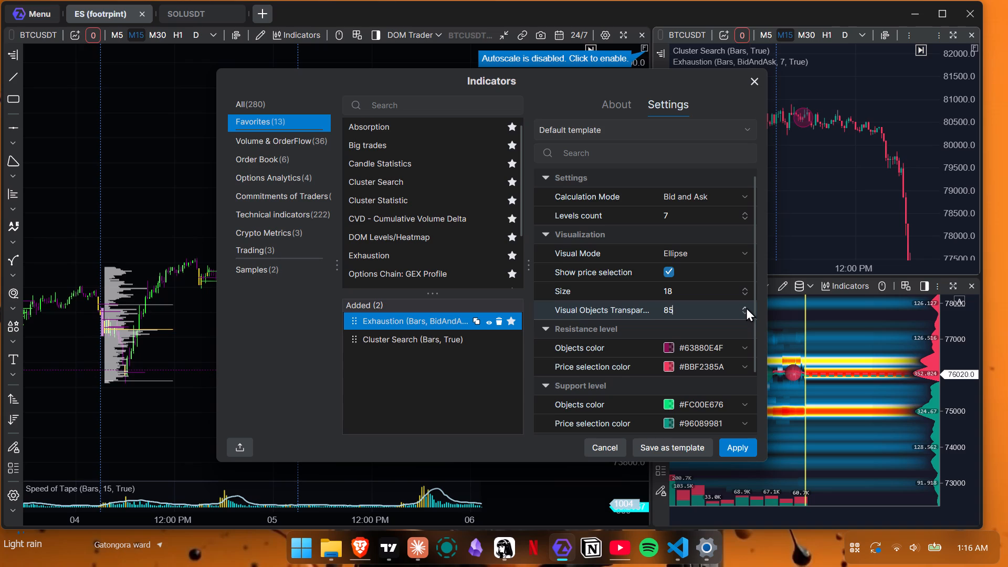
{"action": "triple_click", "coordinate": [746, 307]}
{"action": "double_click", "coordinate": [746, 307]}
{"action": "left_click", "coordinate": [746, 307]}
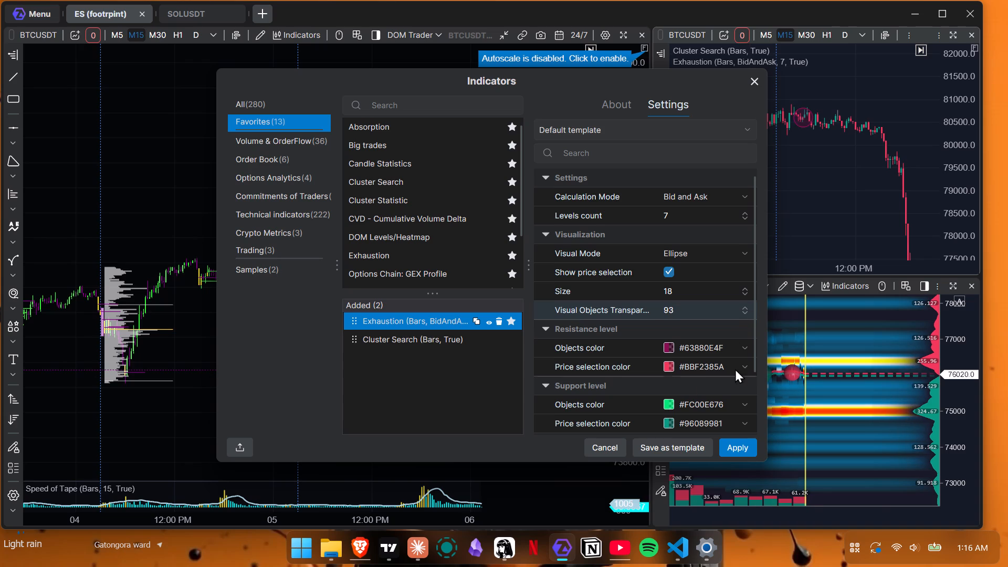
{"action": "scroll", "coordinate": [696, 382], "scroll_direction": "down", "scroll_amount": 6}
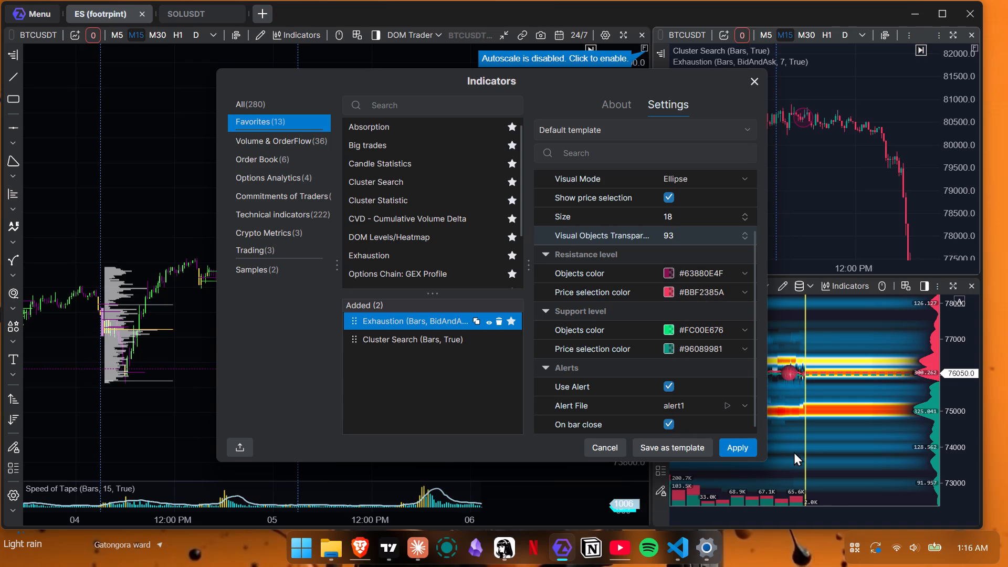
{"action": "left_click", "coordinate": [747, 450]}
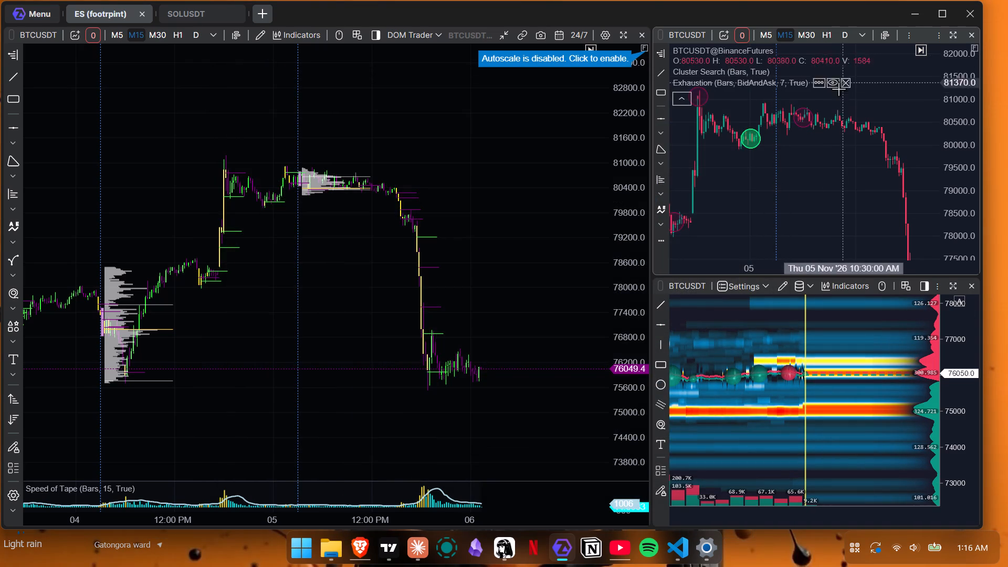
In the small candle chart's visual settings, set the up candle color to bright green #FF3CF33C.
{"action": "left_click_drag", "start_coordinate": [835, 96], "coordinate": [826, 119]}
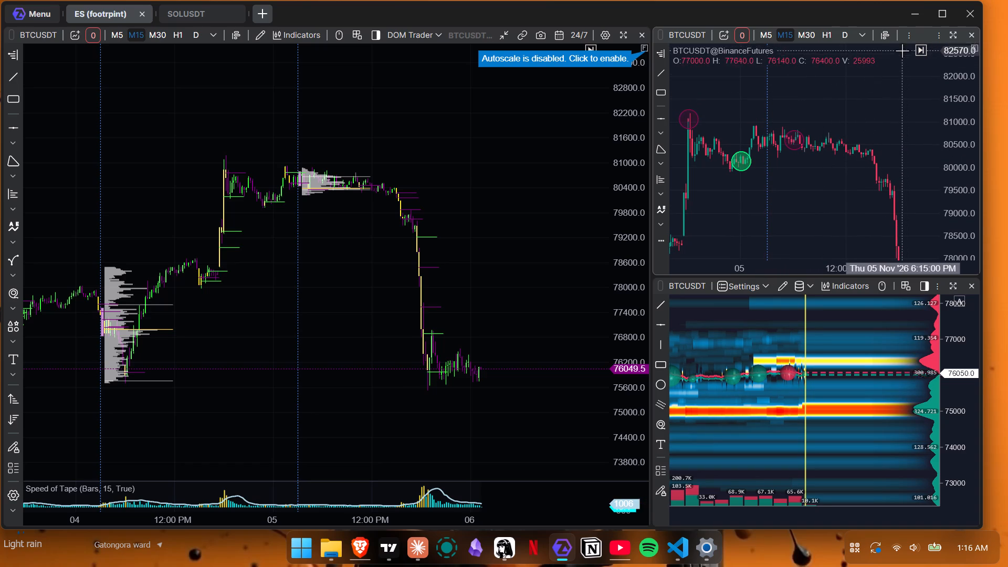
{"action": "left_click", "coordinate": [937, 37]}
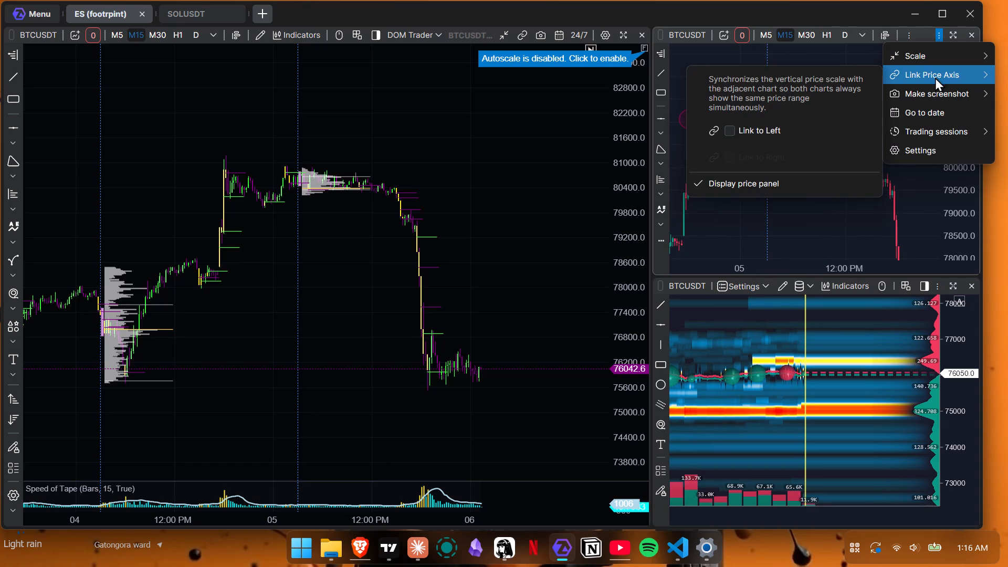
{"action": "left_click", "coordinate": [914, 152]}
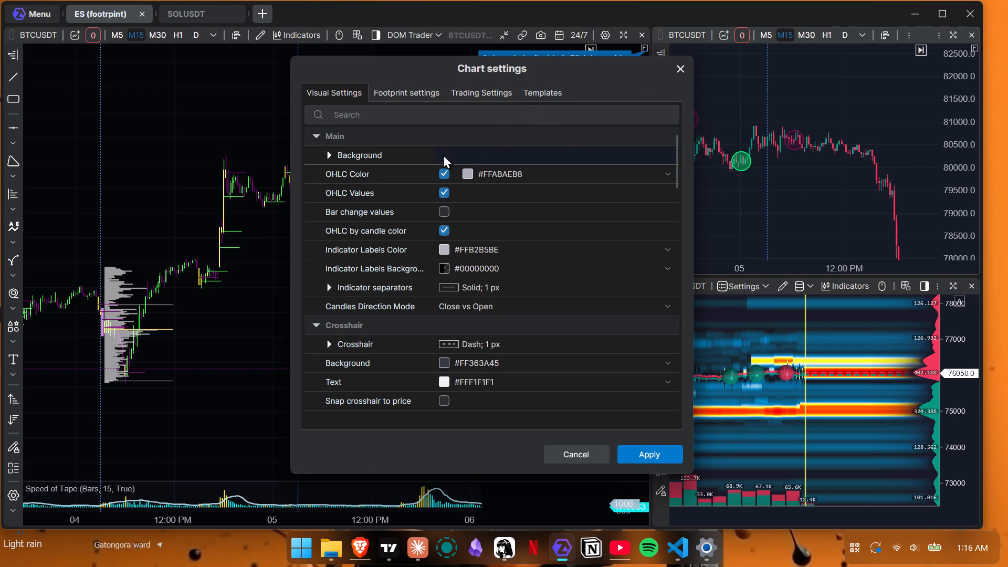
{"action": "left_click", "coordinate": [383, 91]}
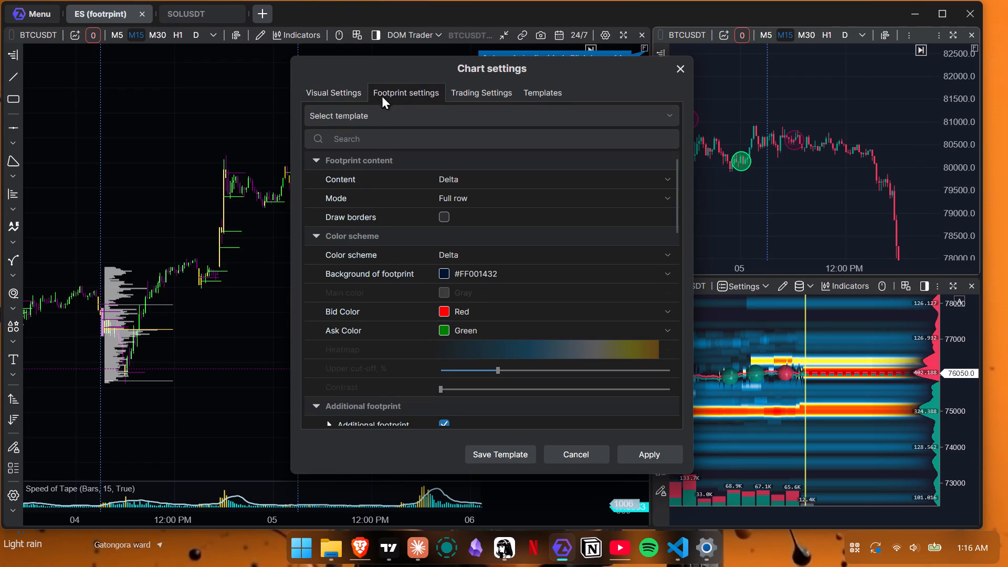
{"action": "left_click", "coordinate": [347, 86]}
{"action": "scroll", "coordinate": [497, 199], "scroll_direction": "down", "scroll_amount": 1}
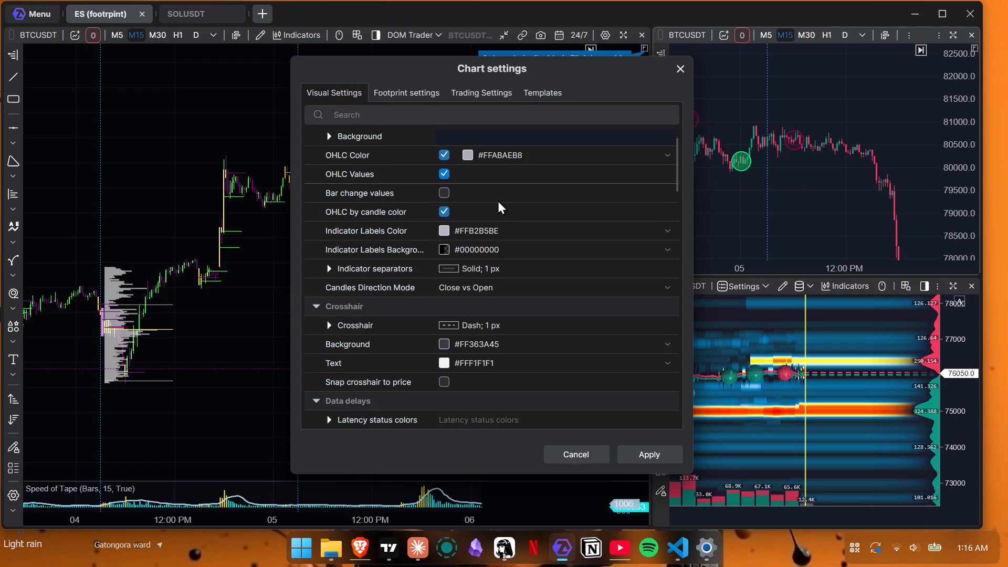
{"action": "scroll", "coordinate": [498, 200], "scroll_direction": "down", "scroll_amount": 12}
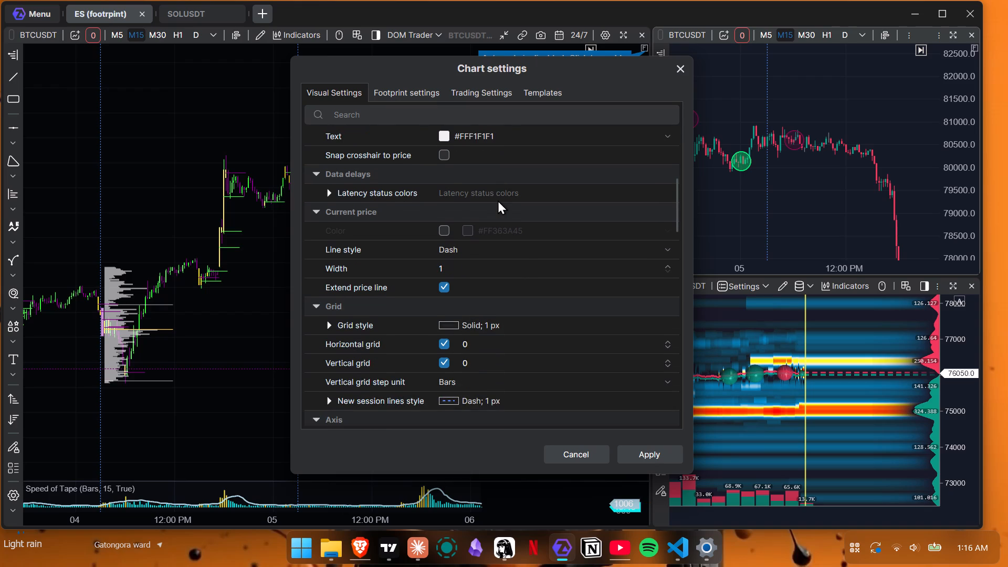
{"action": "scroll", "coordinate": [498, 200], "scroll_direction": "down", "scroll_amount": 12}
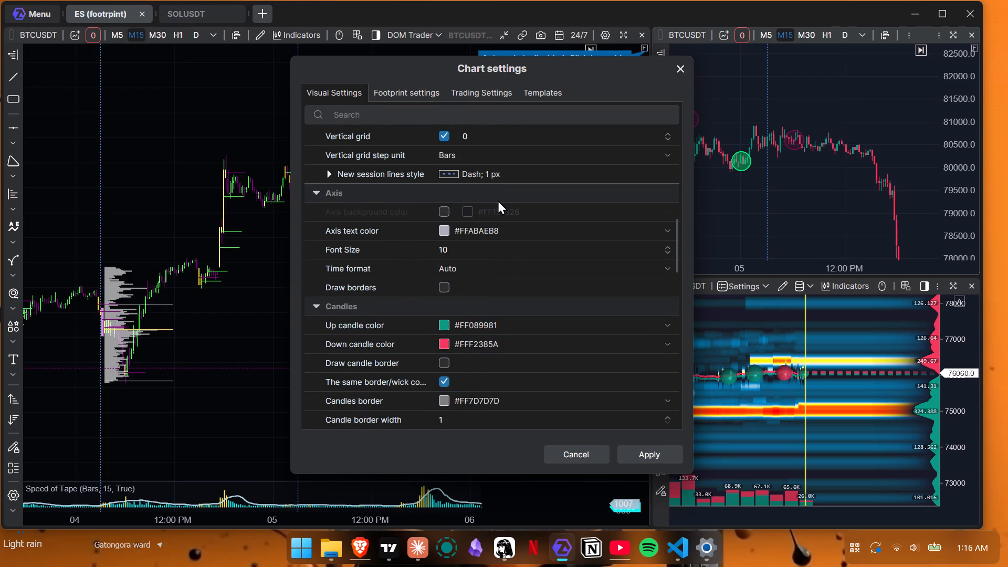
{"action": "scroll", "coordinate": [498, 200], "scroll_direction": "down", "scroll_amount": 7}
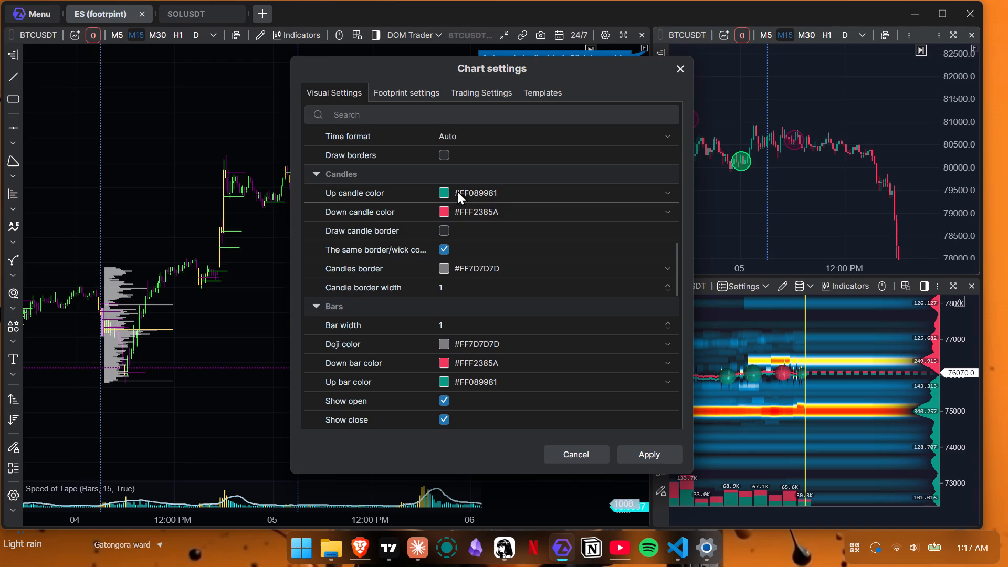
{"action": "left_click", "coordinate": [442, 191]}
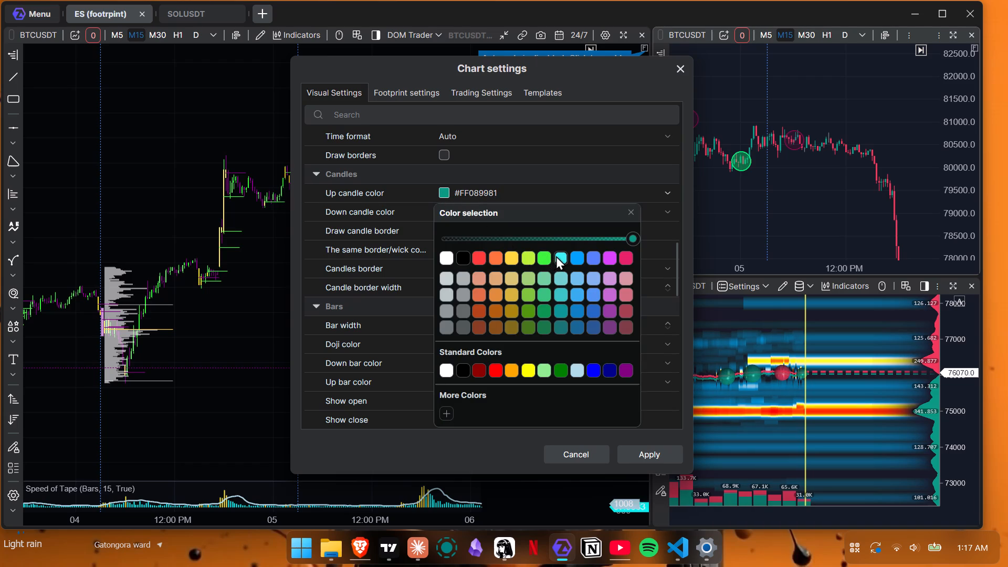
{"action": "left_click", "coordinate": [544, 257]}
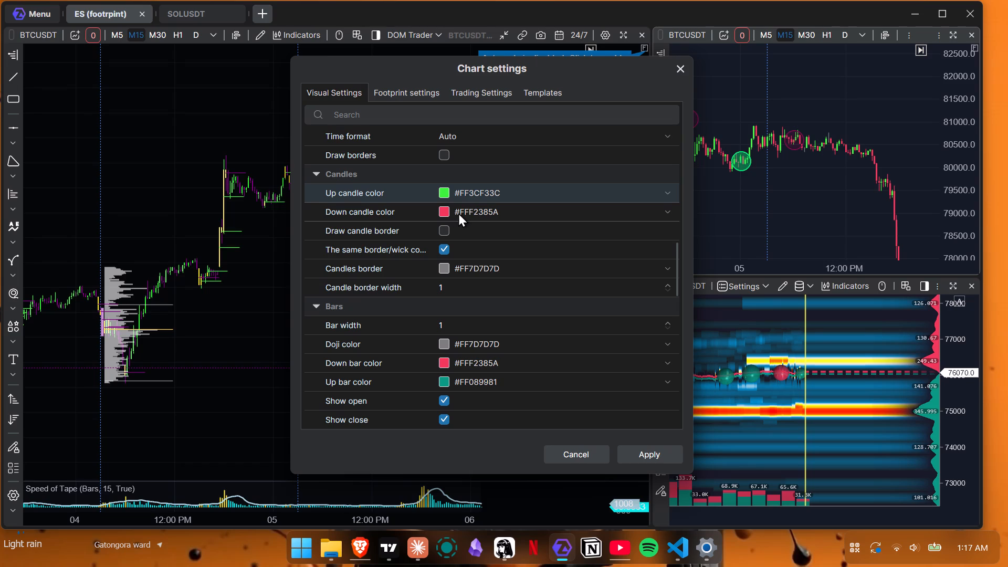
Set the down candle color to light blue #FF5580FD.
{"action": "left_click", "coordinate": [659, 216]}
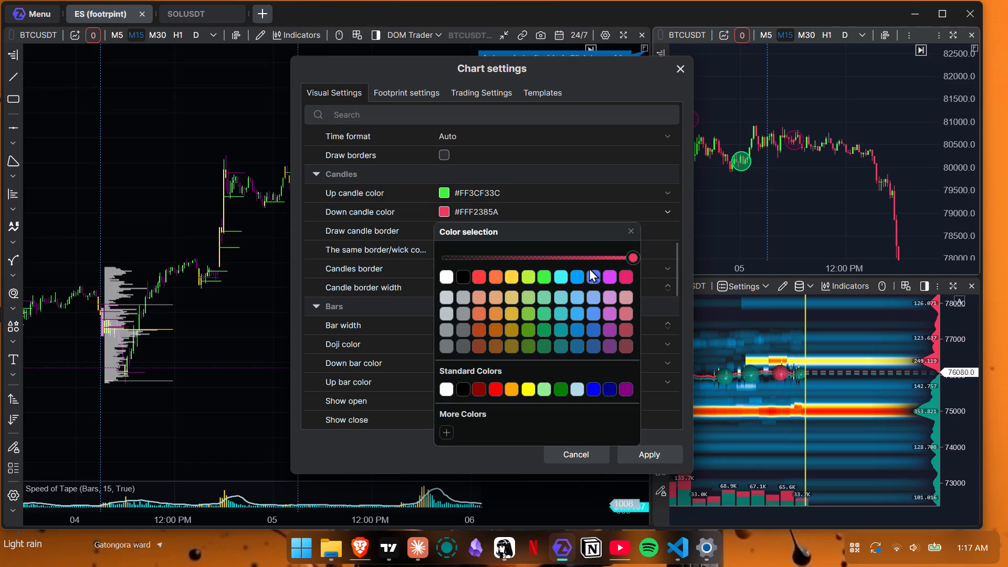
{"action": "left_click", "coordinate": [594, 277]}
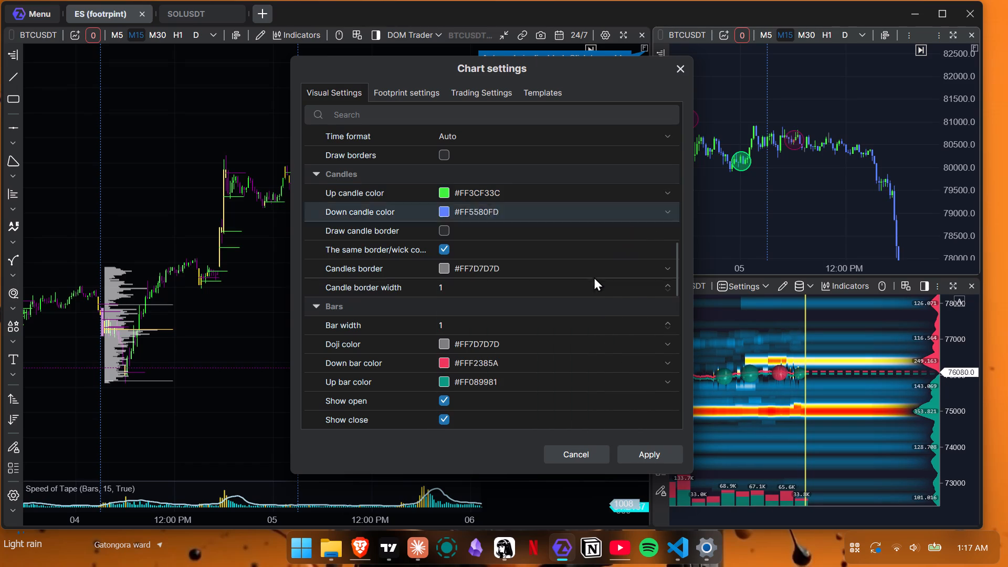
Set the down candle color to a custom violet-blue, RGB 70, 19, 226 (#FF4613E2), and apply the chart settings.
{"action": "left_click", "coordinate": [544, 214]}
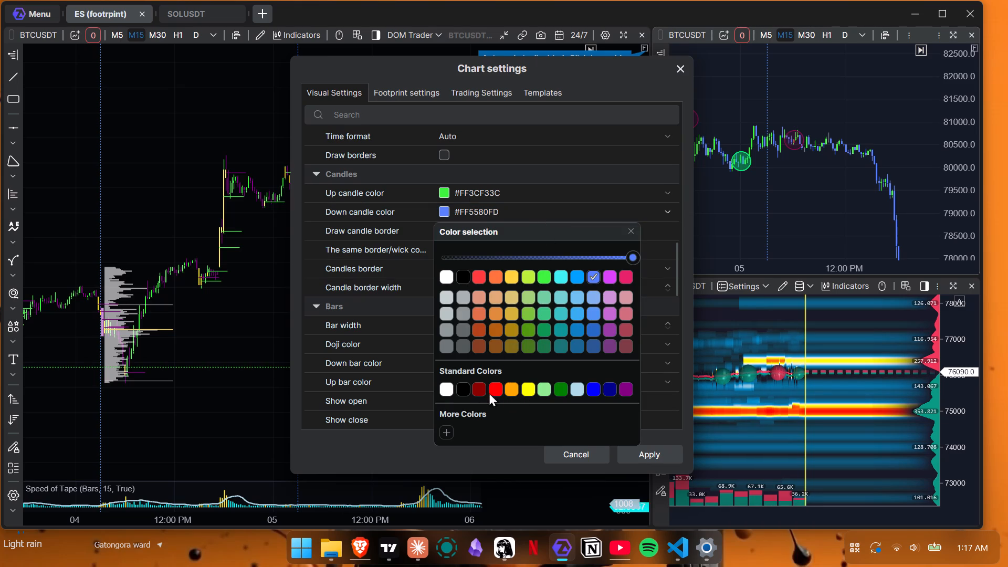
{"action": "left_click", "coordinate": [443, 430]}
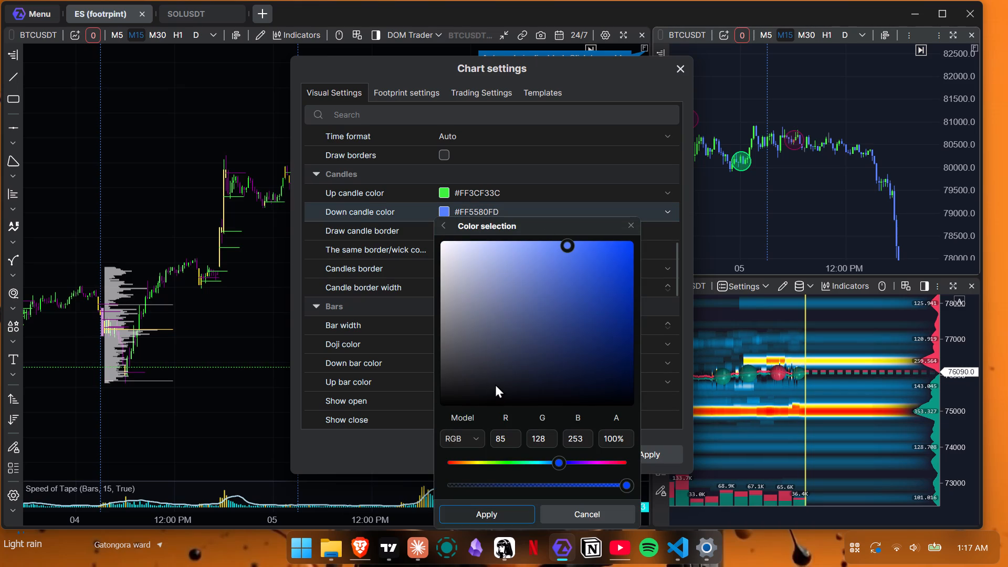
{"action": "left_click_drag", "start_coordinate": [553, 458], "coordinate": [567, 458]}
{"action": "left_click_drag", "start_coordinate": [565, 463], "coordinate": [574, 461]}
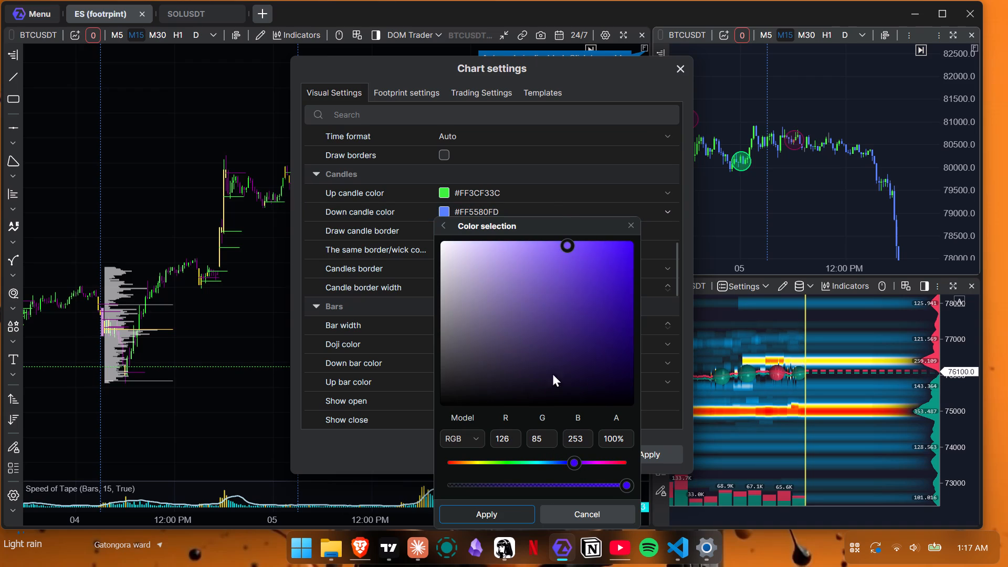
{"action": "left_click", "coordinate": [612, 272]}
{"action": "left_click_drag", "start_coordinate": [608, 269], "coordinate": [609, 266]}
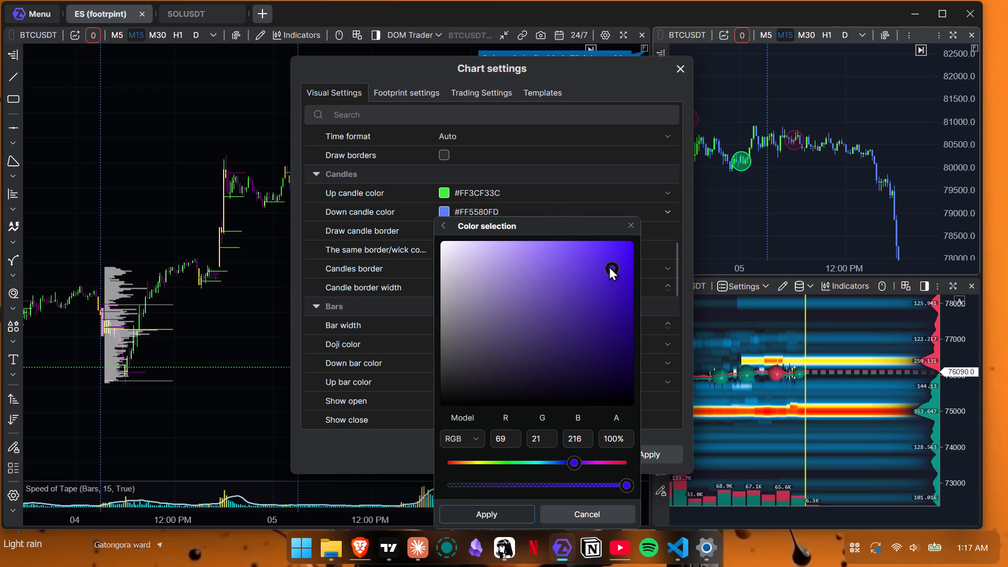
{"action": "left_click_drag", "start_coordinate": [609, 266], "coordinate": [612, 260]}
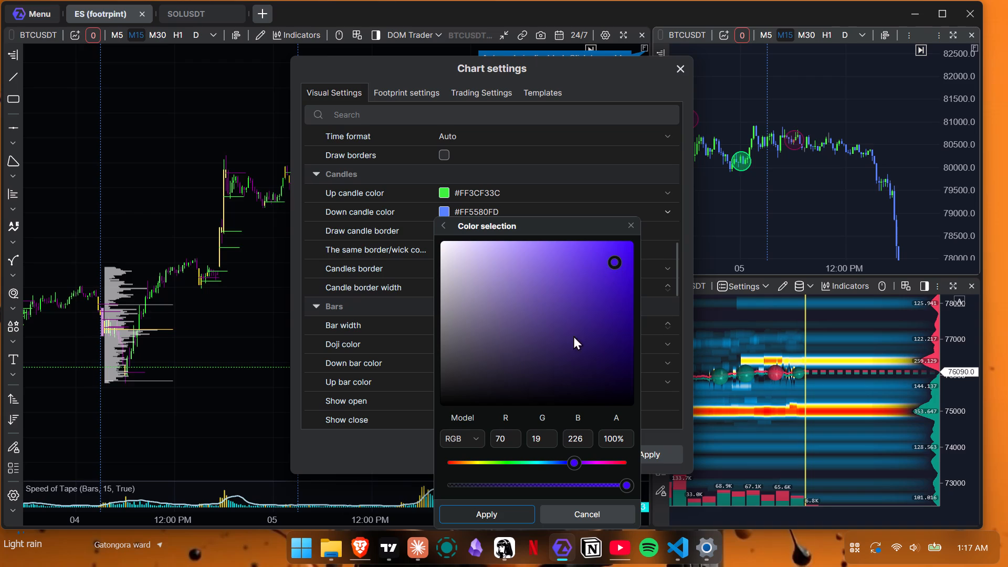
{"action": "left_click", "coordinate": [495, 509]}
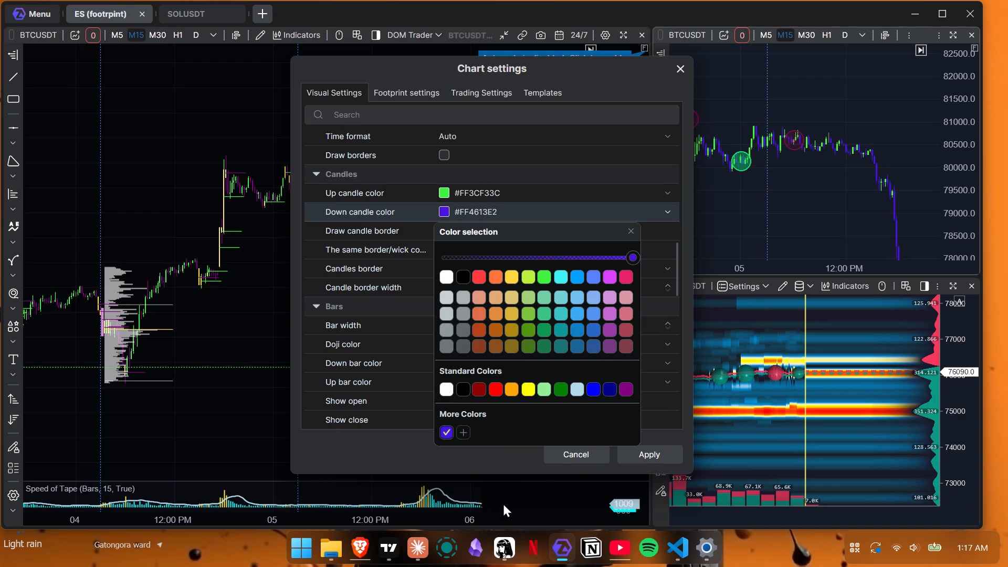
{"action": "left_click", "coordinate": [718, 208]}
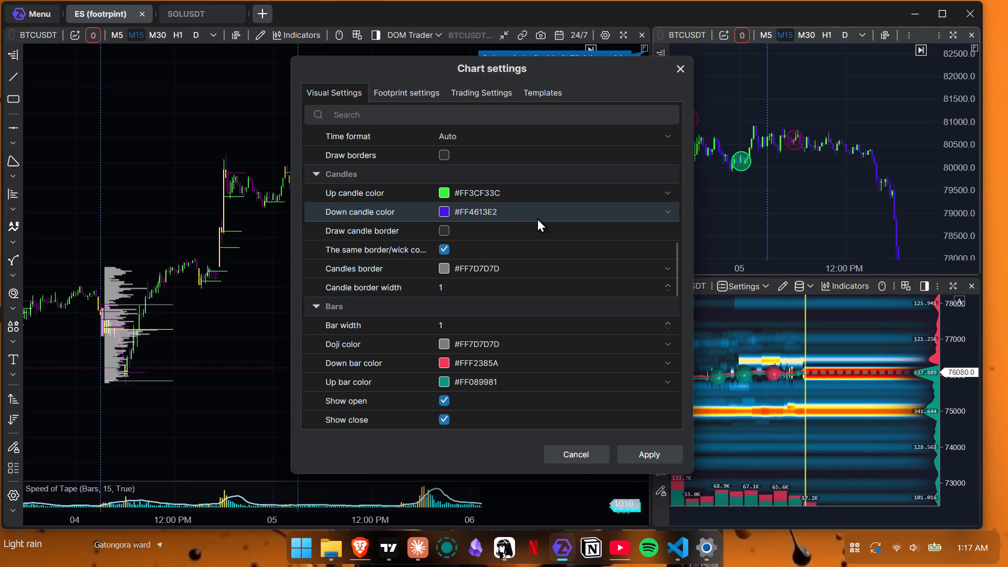
{"action": "scroll", "coordinate": [591, 274], "scroll_direction": "down", "scroll_amount": 1}
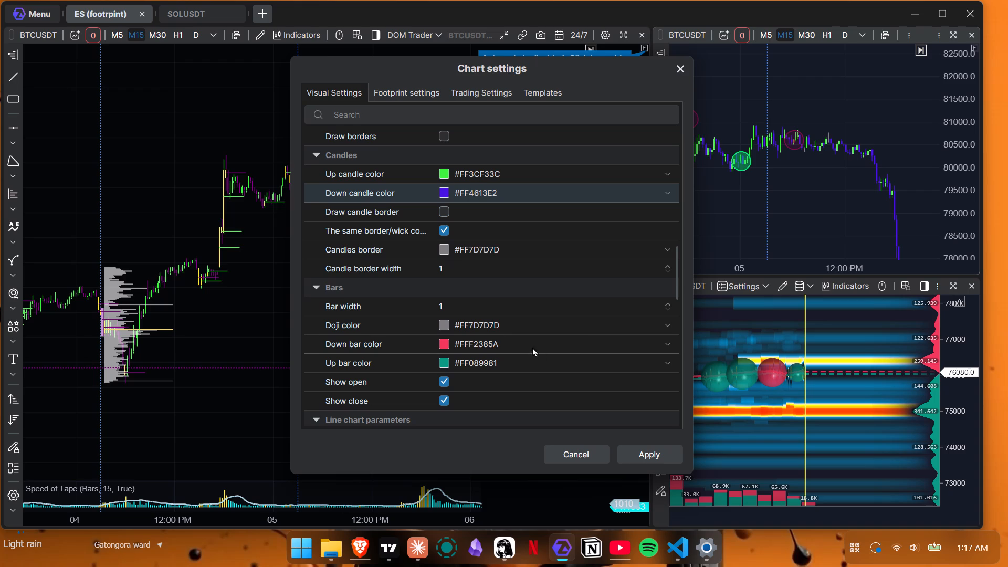
{"action": "scroll", "coordinate": [571, 338], "scroll_direction": "down", "scroll_amount": 3}
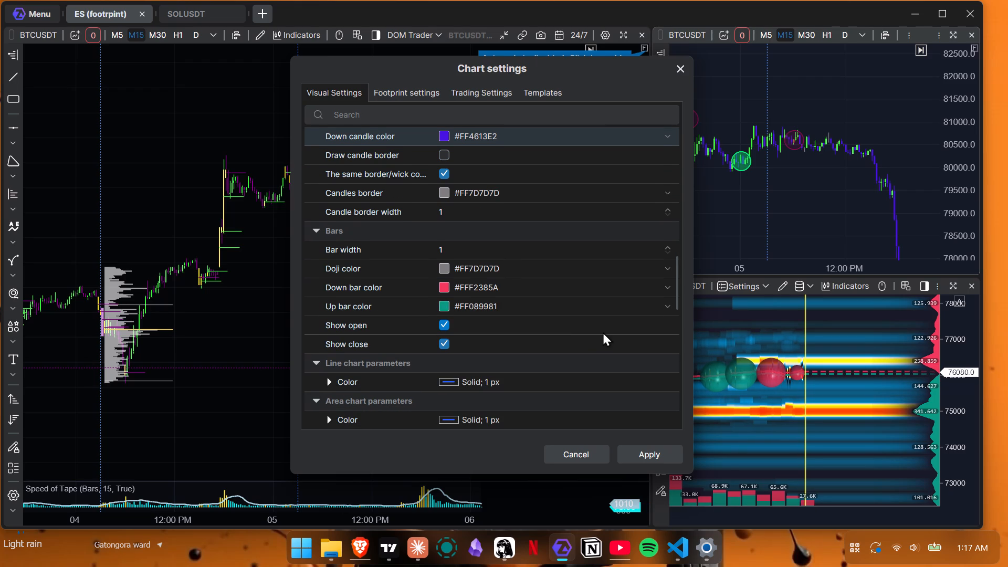
{"action": "left_click", "coordinate": [657, 450]}
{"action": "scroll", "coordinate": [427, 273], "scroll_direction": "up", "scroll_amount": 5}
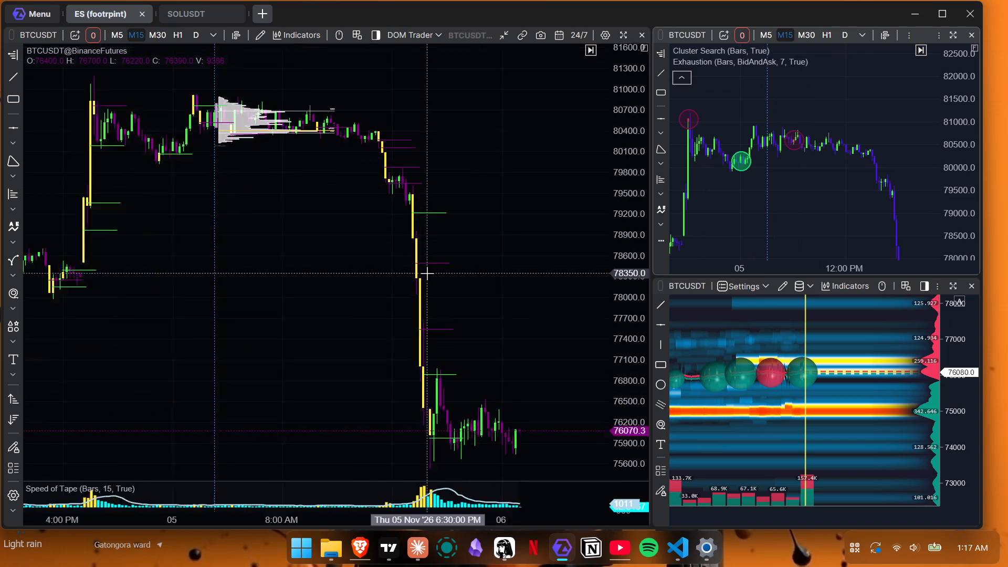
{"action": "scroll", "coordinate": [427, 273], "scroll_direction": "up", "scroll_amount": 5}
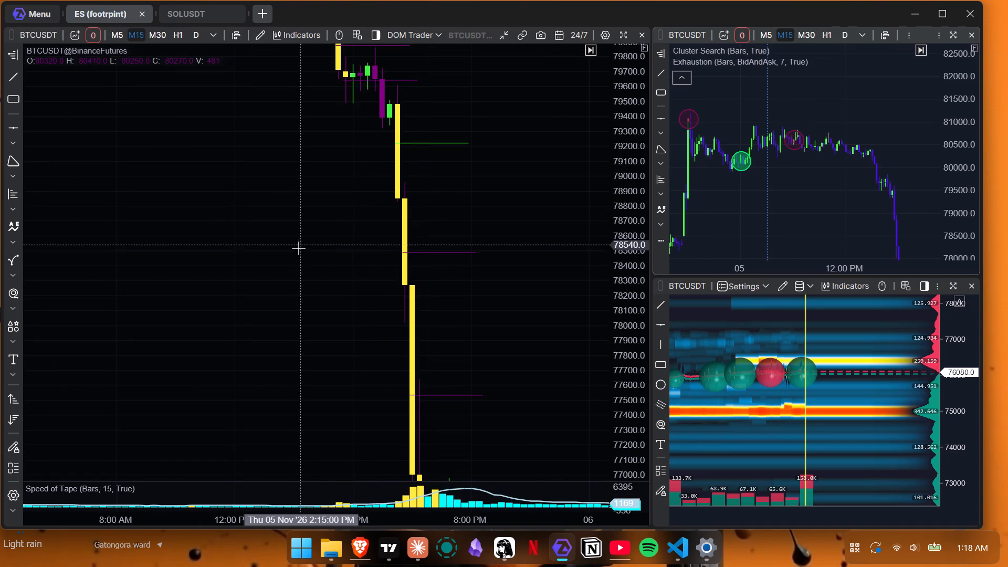
In the large footprint chart's visual settings, set the down candle color to a custom dark violet-blue (#FF370AA8) and apply the settings.
{"action": "left_click_drag", "start_coordinate": [298, 247], "coordinate": [363, 413]}
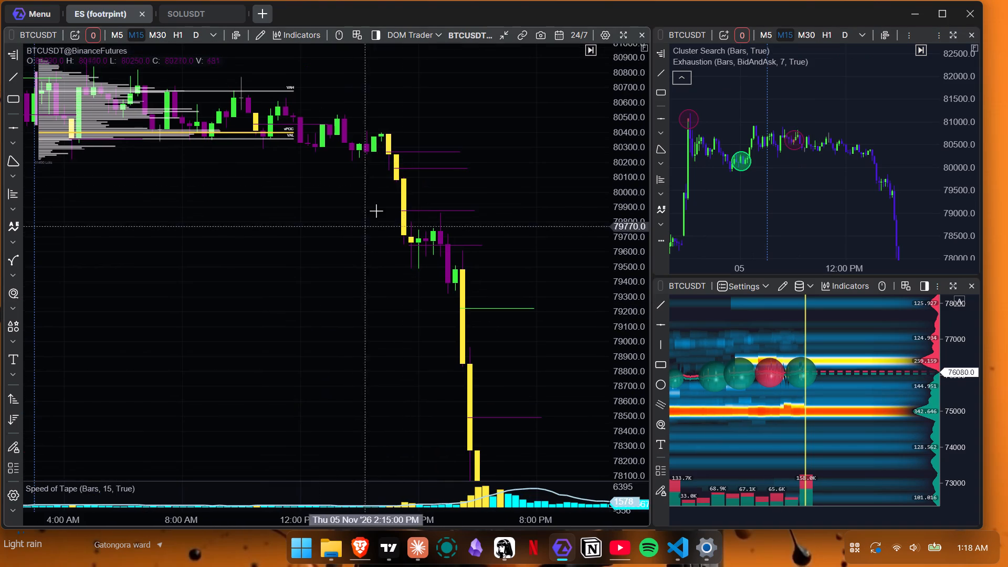
{"action": "scroll", "coordinate": [440, 173], "scroll_direction": "down", "scroll_amount": 2}
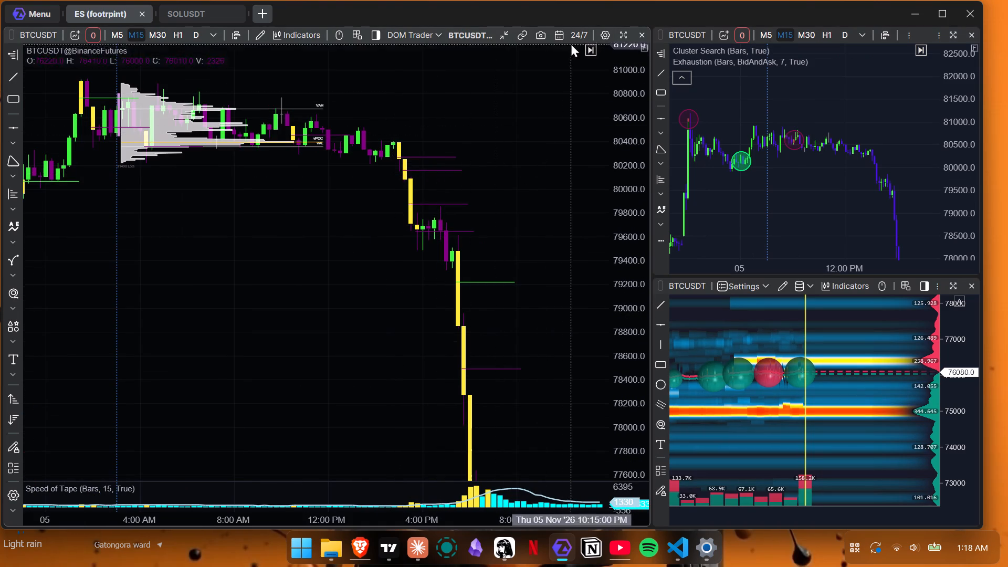
{"action": "left_click", "coordinate": [610, 37]}
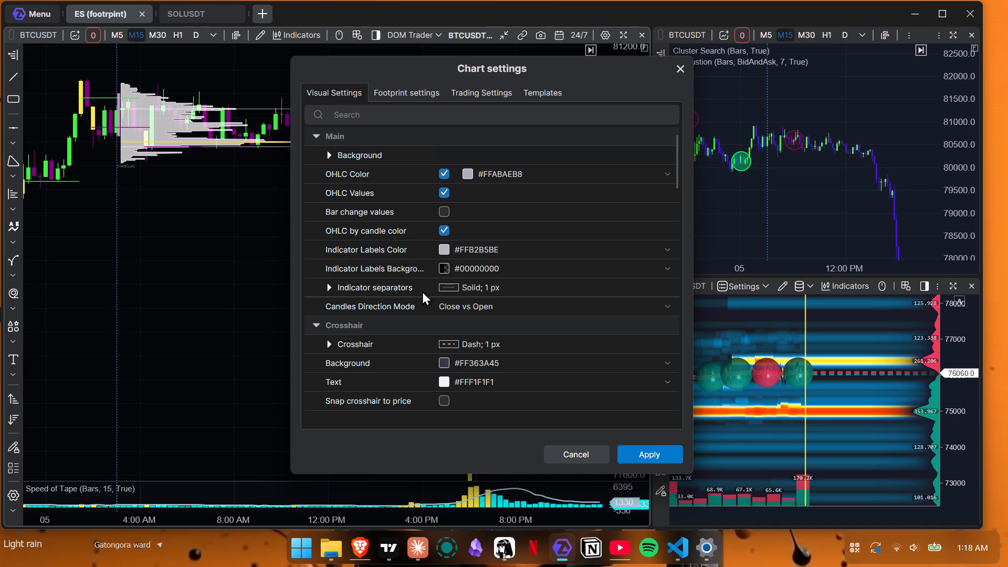
{"action": "scroll", "coordinate": [480, 337], "scroll_direction": "down", "scroll_amount": 15}
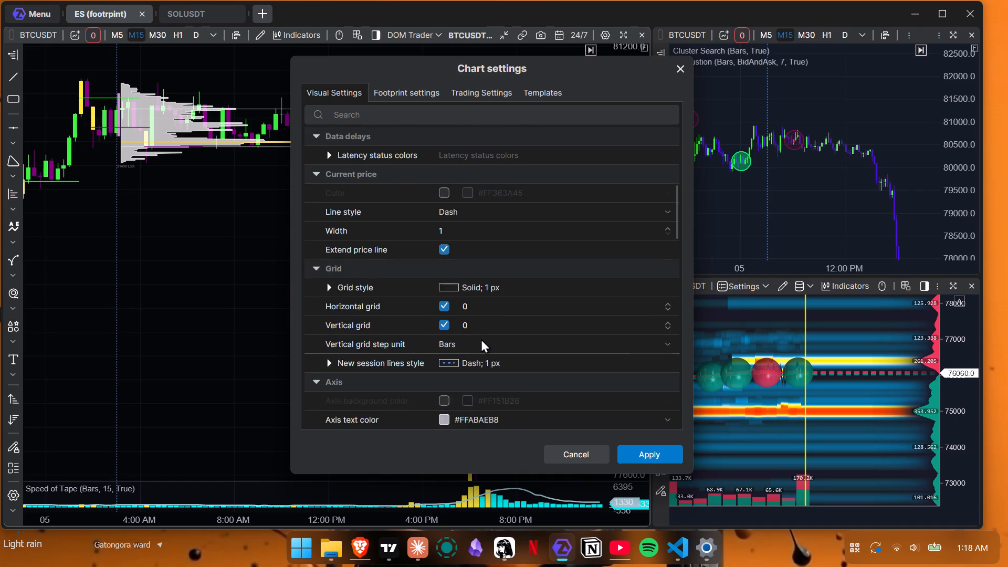
{"action": "scroll", "coordinate": [481, 339], "scroll_direction": "down", "scroll_amount": 9}
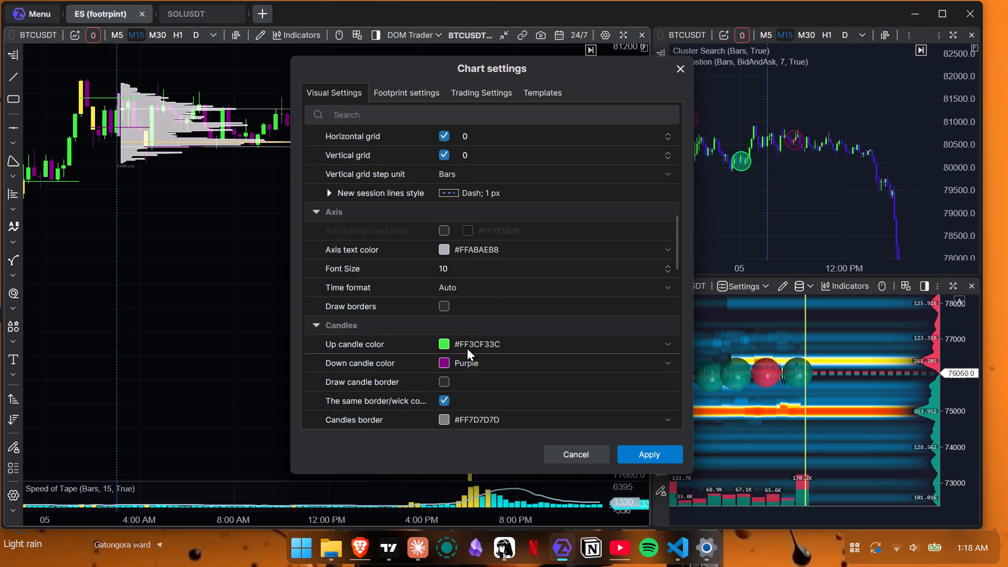
{"action": "left_click", "coordinate": [445, 365]}
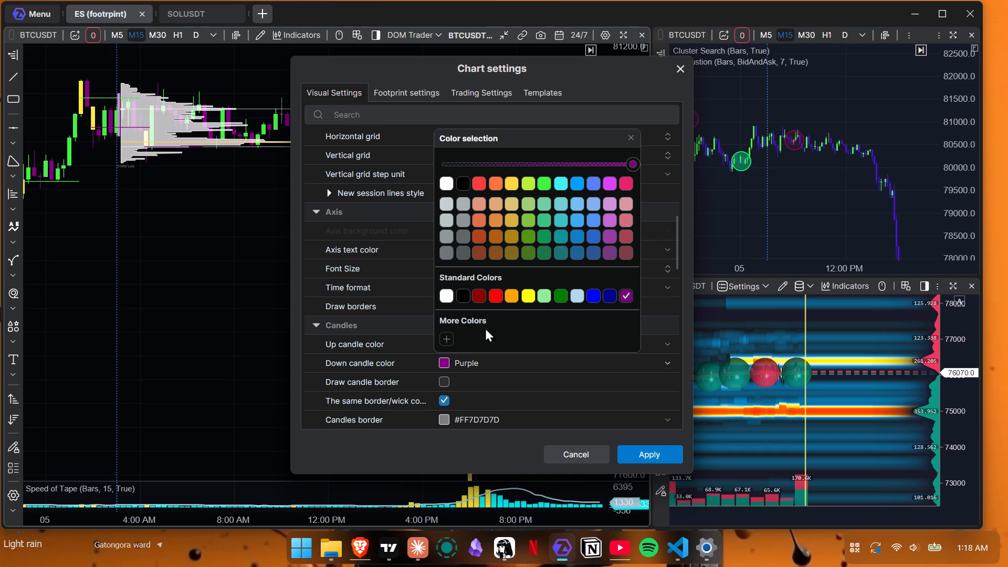
{"action": "left_click", "coordinate": [445, 334]}
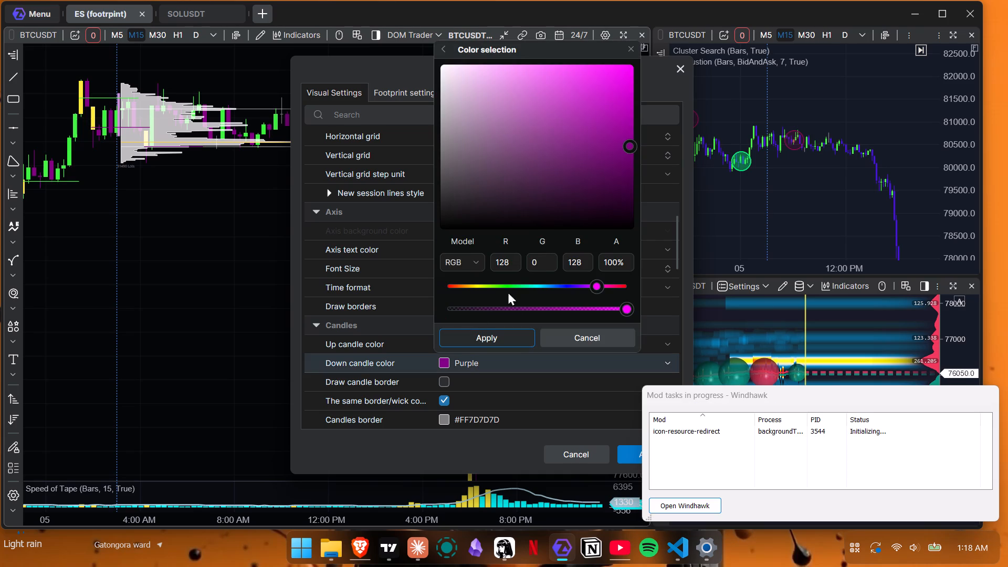
{"action": "left_click_drag", "start_coordinate": [593, 282], "coordinate": [575, 286]}
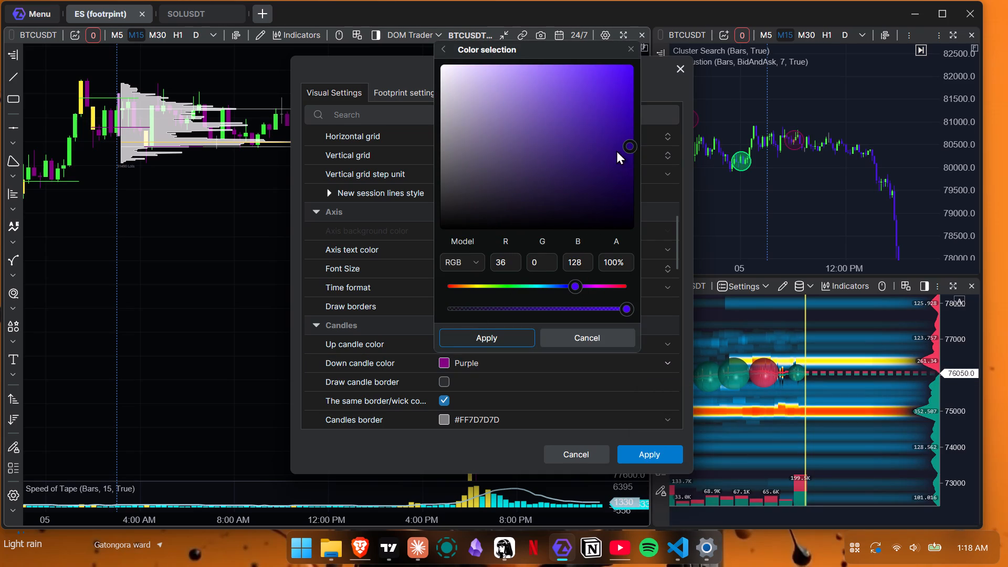
{"action": "left_click_drag", "start_coordinate": [627, 144], "coordinate": [616, 119]}
{"action": "left_click", "coordinate": [517, 339]}
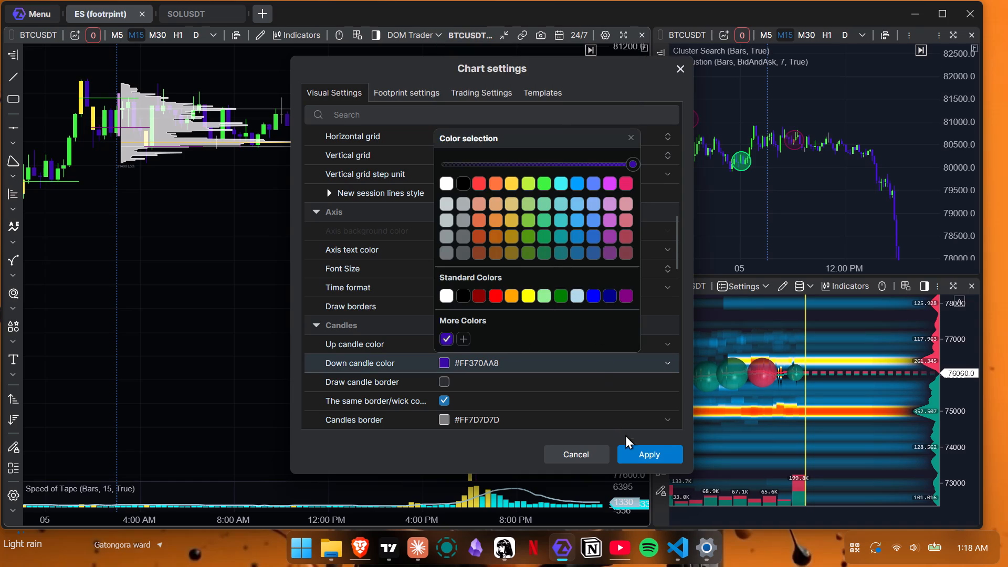
{"action": "left_click", "coordinate": [633, 456]}
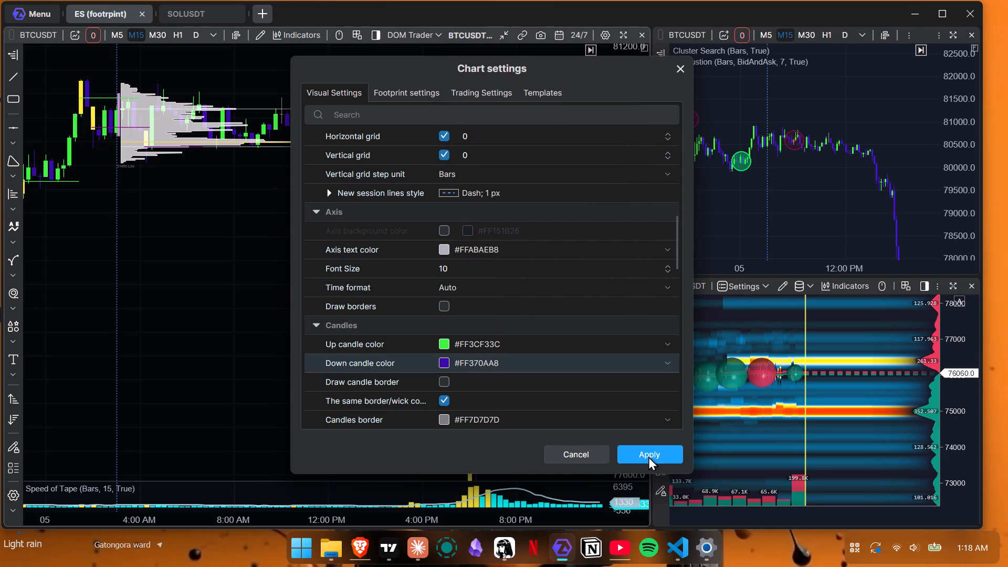
{"action": "left_click", "coordinate": [648, 456]}
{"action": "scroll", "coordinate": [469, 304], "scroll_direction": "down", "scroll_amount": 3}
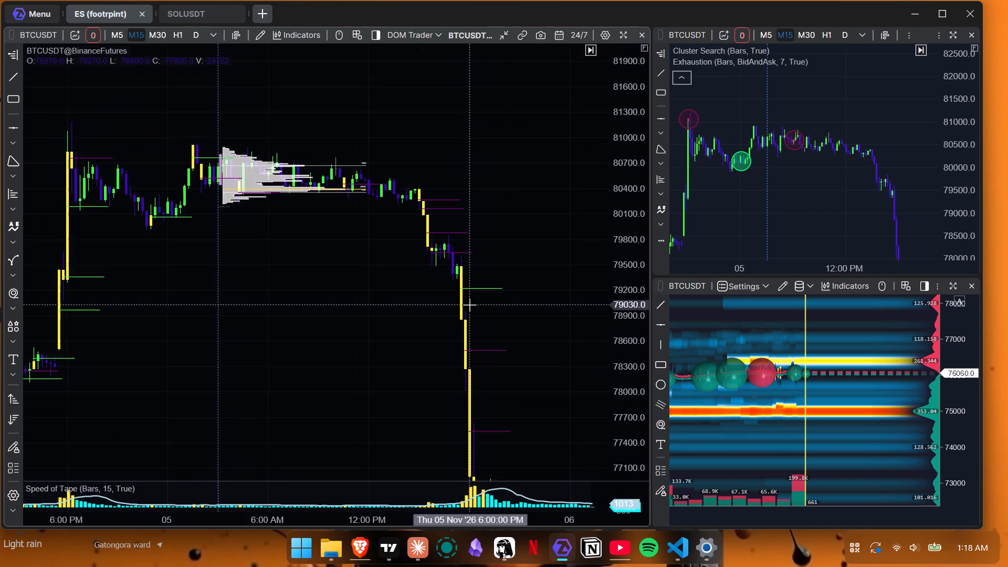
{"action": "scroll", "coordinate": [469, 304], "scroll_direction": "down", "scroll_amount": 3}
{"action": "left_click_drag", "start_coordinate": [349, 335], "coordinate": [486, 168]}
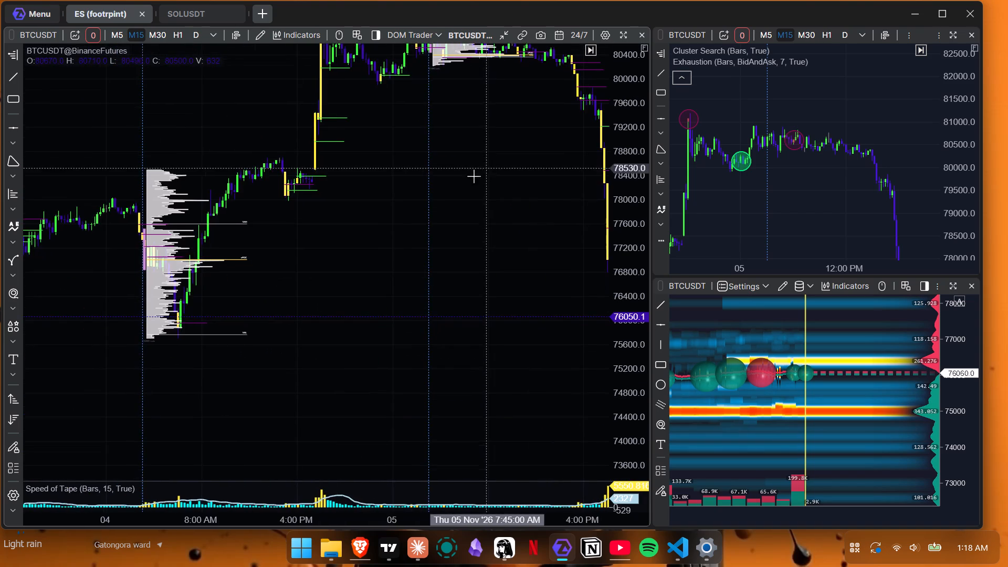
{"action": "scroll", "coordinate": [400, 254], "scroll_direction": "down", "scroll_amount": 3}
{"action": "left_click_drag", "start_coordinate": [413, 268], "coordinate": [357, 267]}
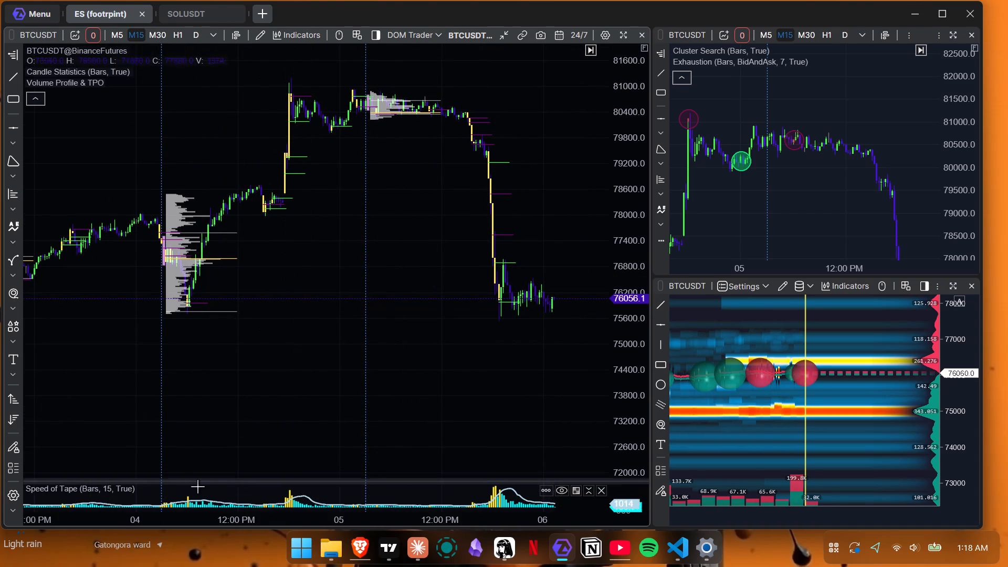
In the large chart's Speed of Tape indicator settings, make the filter color a slightly transparent yellow, #D8FFEB3B.
{"action": "left_click", "coordinate": [550, 491]}
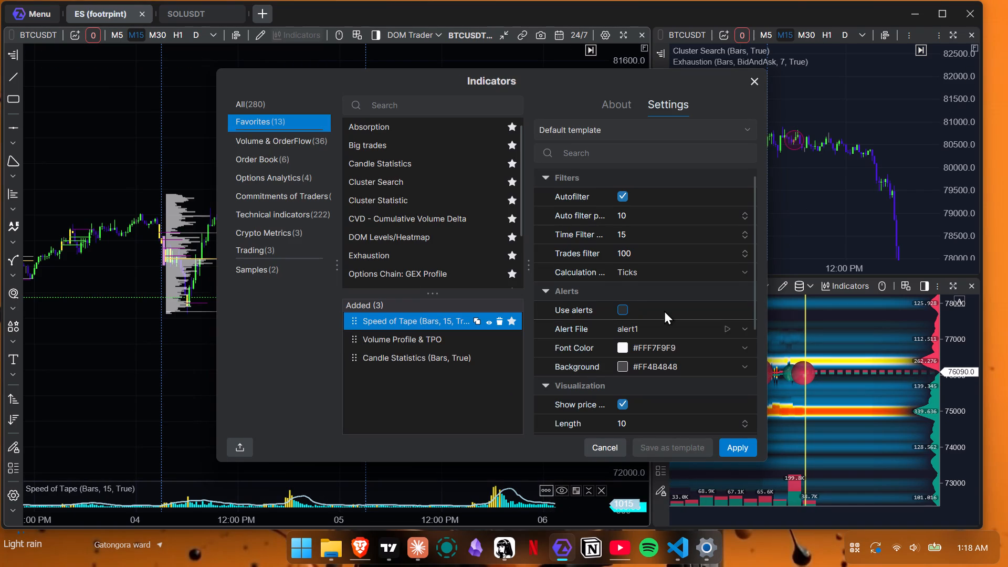
{"action": "scroll", "coordinate": [681, 296], "scroll_direction": "down", "scroll_amount": 6}
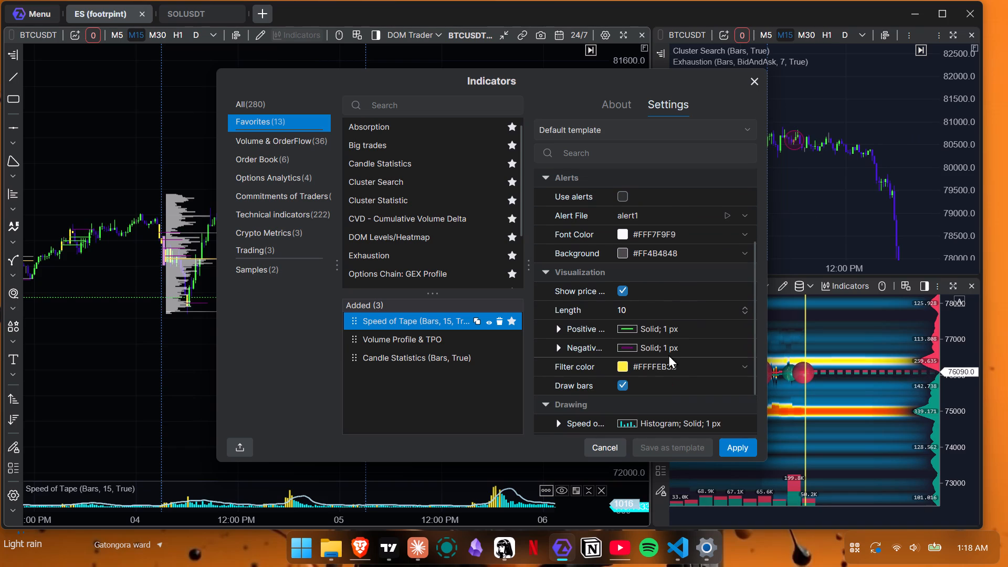
{"action": "scroll", "coordinate": [648, 287], "scroll_direction": "up", "scroll_amount": 3}
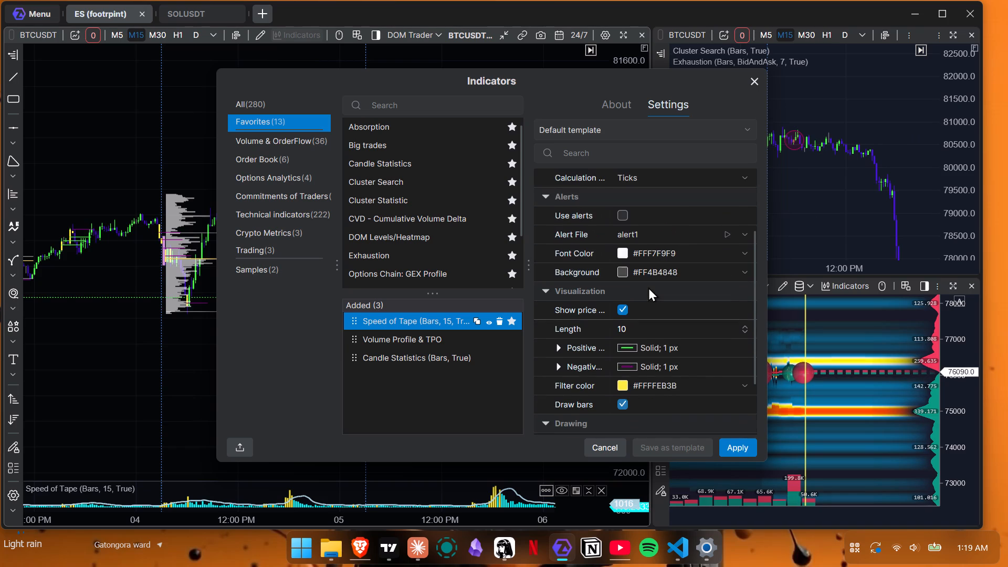
{"action": "scroll", "coordinate": [648, 287], "scroll_direction": "up", "scroll_amount": 7}
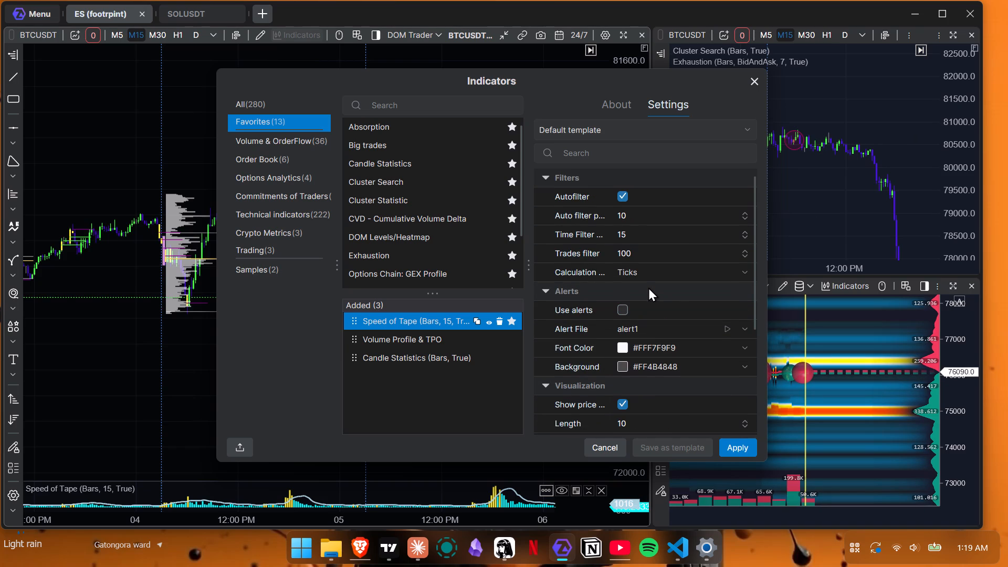
{"action": "scroll", "coordinate": [648, 282], "scroll_direction": "down", "scroll_amount": 7}
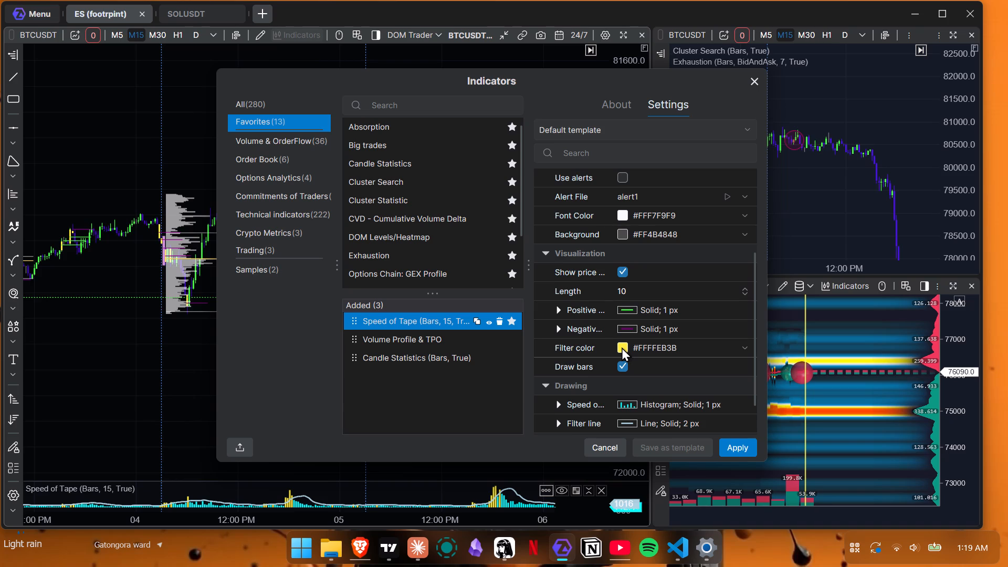
{"action": "left_click", "coordinate": [623, 346]}
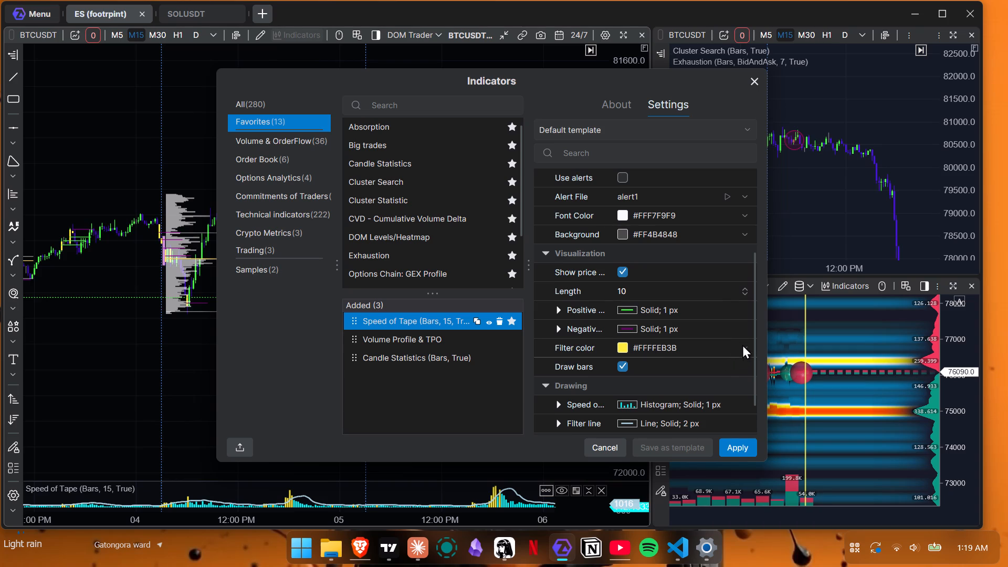
{"action": "left_click", "coordinate": [744, 350]}
{"action": "left_click", "coordinate": [744, 350]}
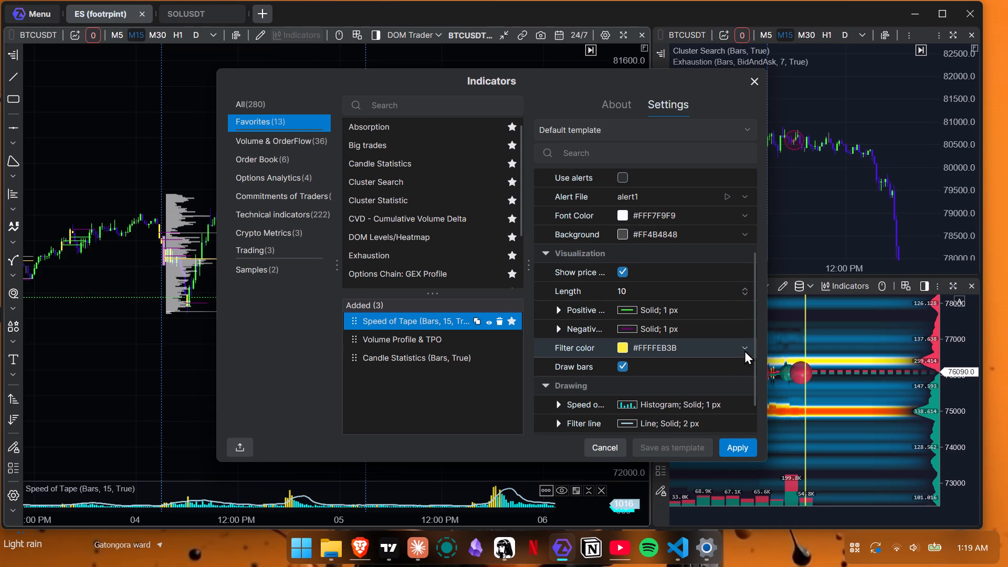
{"action": "left_click_drag", "start_coordinate": [806, 148], "coordinate": [764, 149]}
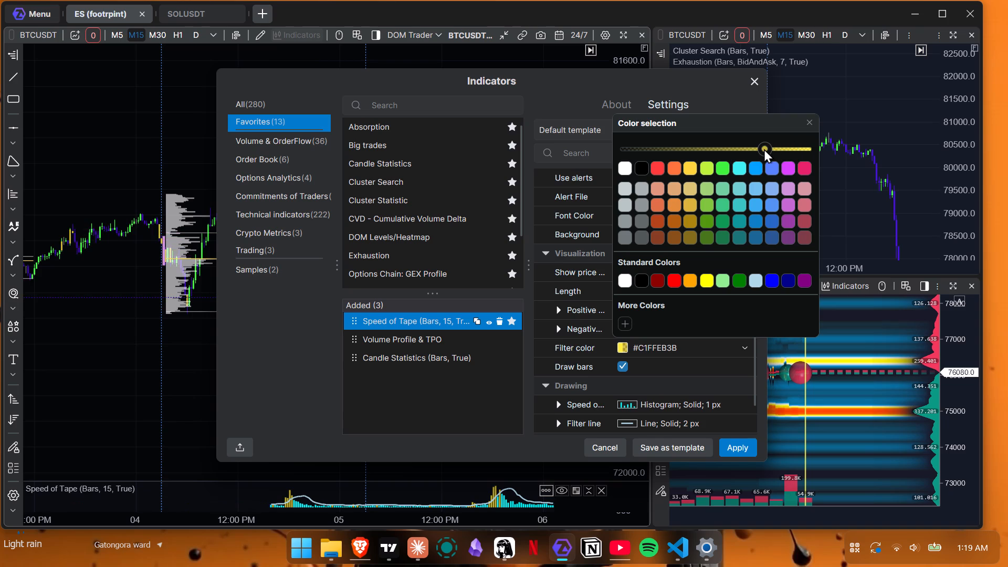
{"action": "left_click_drag", "start_coordinate": [764, 149], "coordinate": [732, 145]}
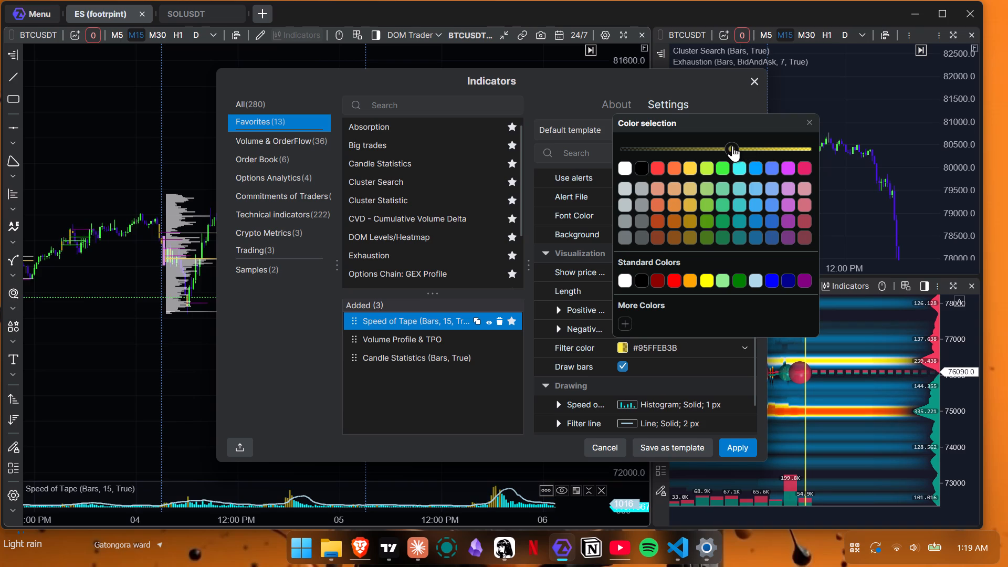
{"action": "left_click_drag", "start_coordinate": [732, 145], "coordinate": [768, 155]}
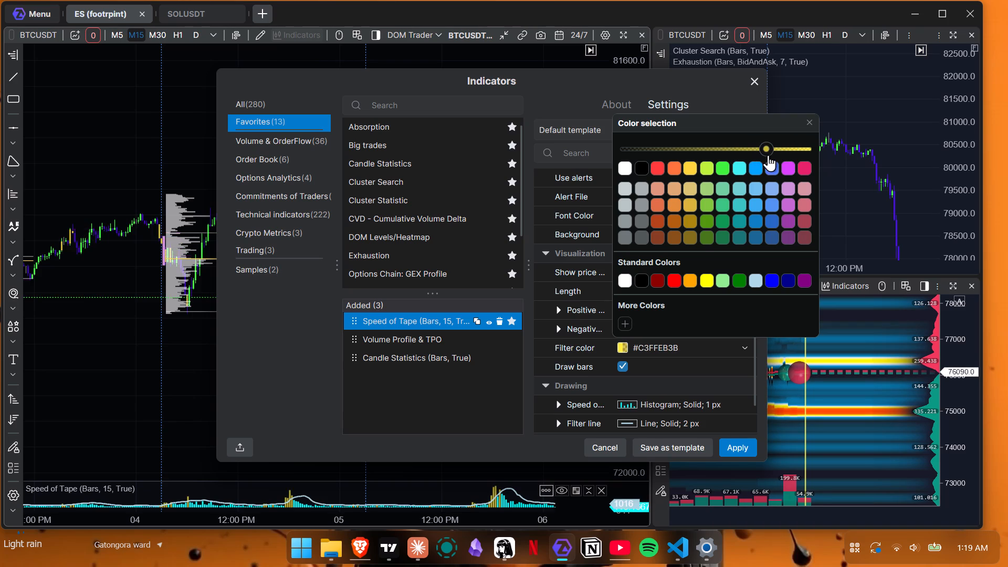
{"action": "left_click_drag", "start_coordinate": [768, 155], "coordinate": [783, 160]}
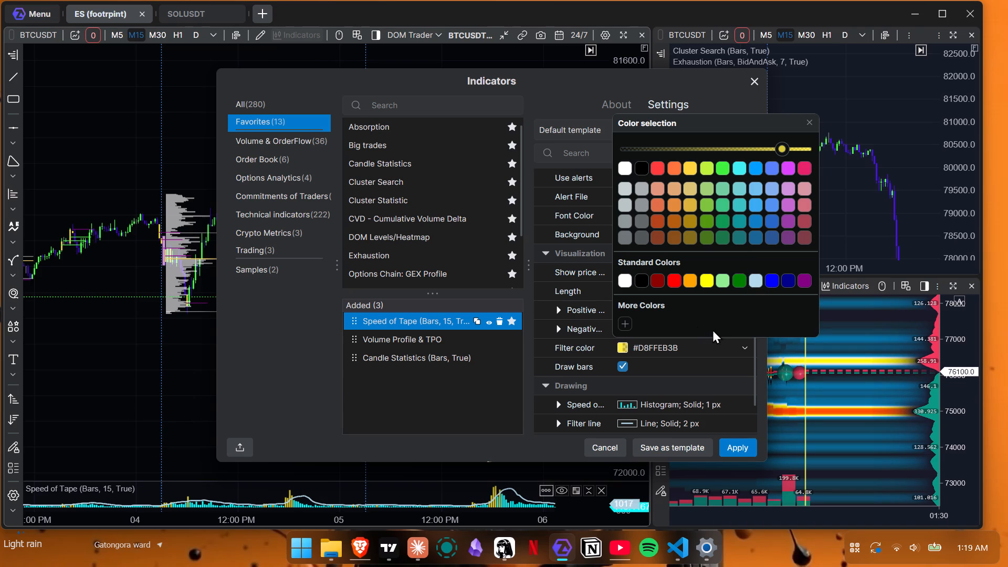
{"action": "left_click", "coordinate": [786, 146]}
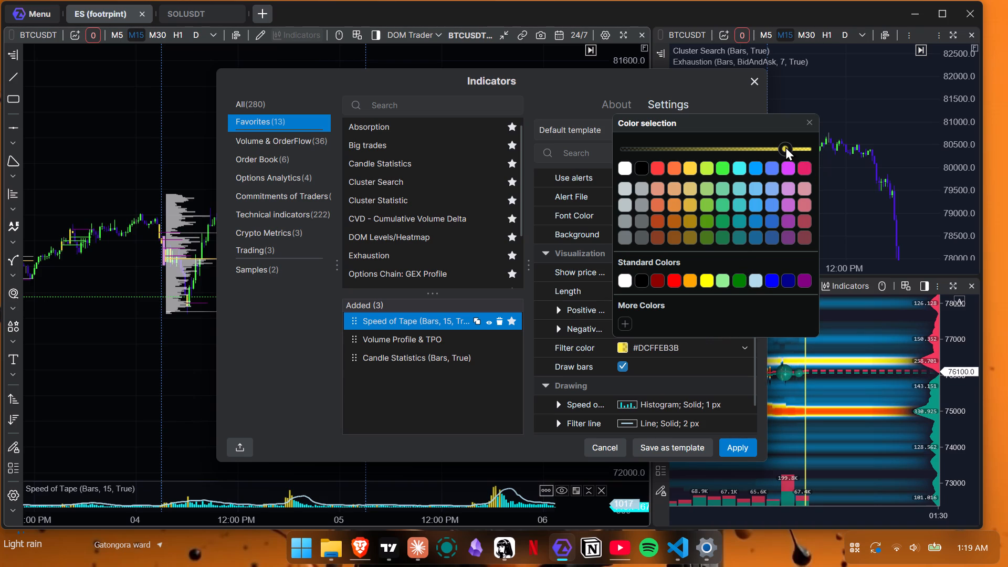
{"action": "left_click", "coordinate": [705, 384]}
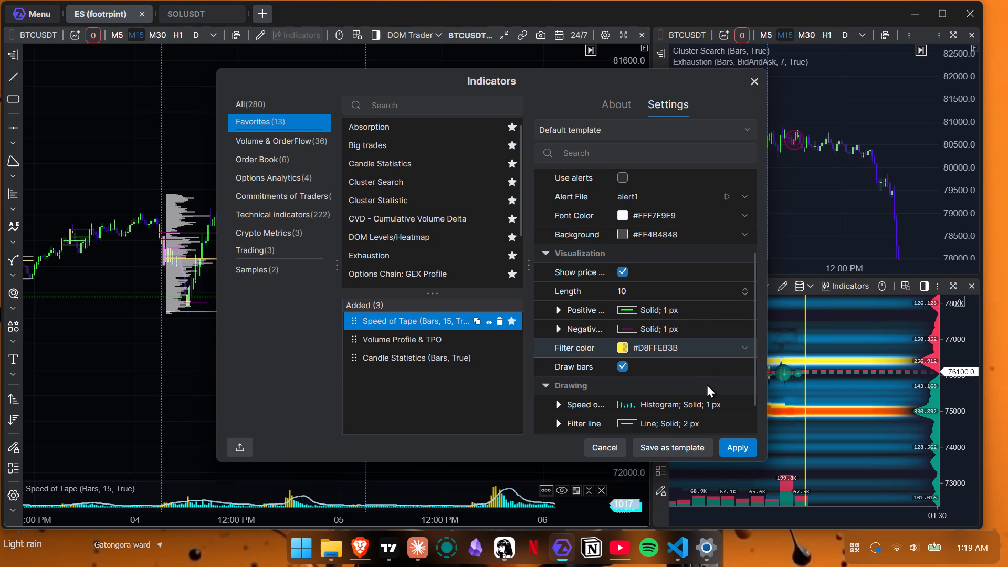
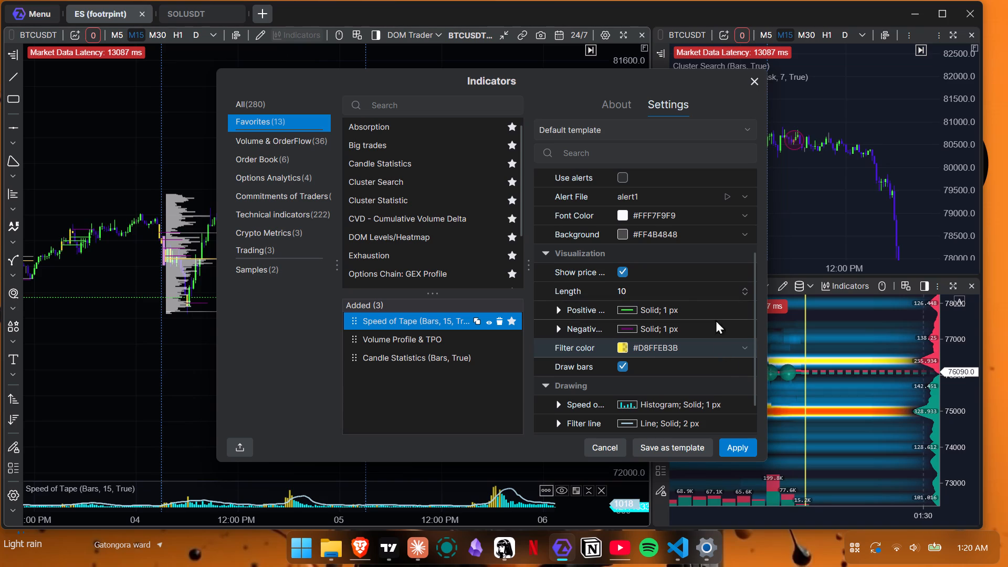
Review the Speed of Tape indicator's filter, alert, visualization and drawing settings.
{"action": "scroll", "coordinate": [735, 355], "scroll_direction": "down", "scroll_amount": 6}
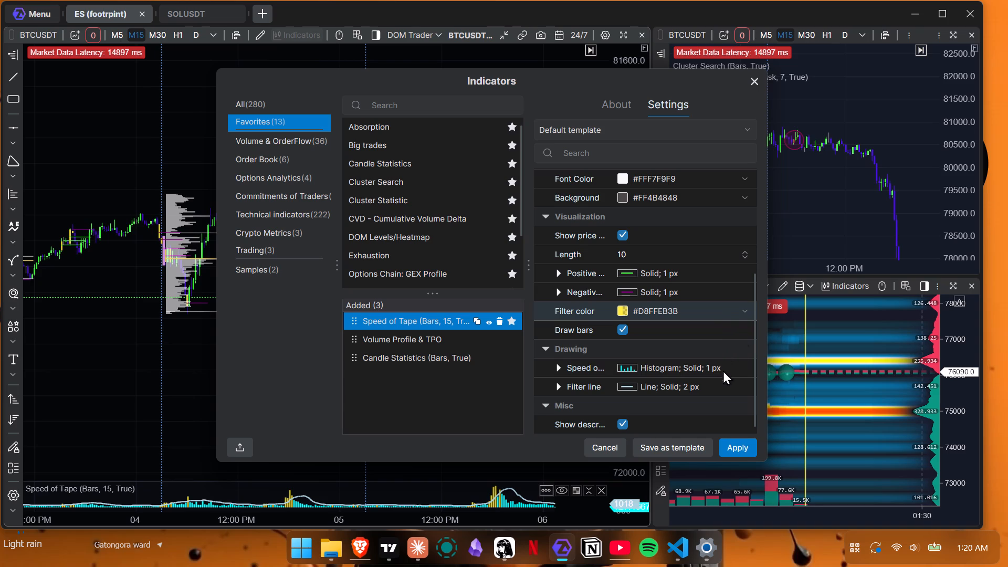
{"action": "scroll", "coordinate": [666, 386], "scroll_direction": "down", "scroll_amount": 4}
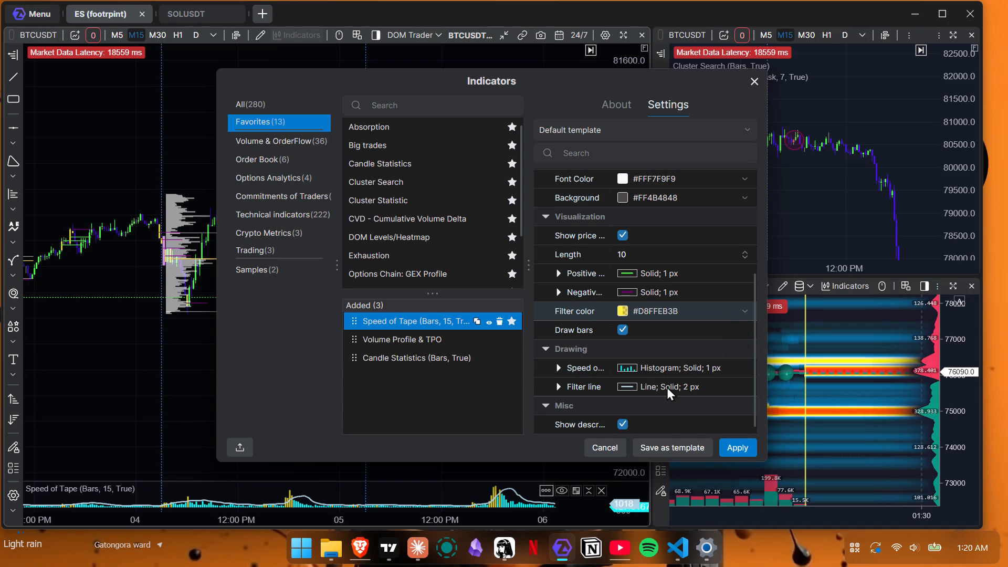
{"action": "scroll", "coordinate": [667, 386], "scroll_direction": "down", "scroll_amount": 8}
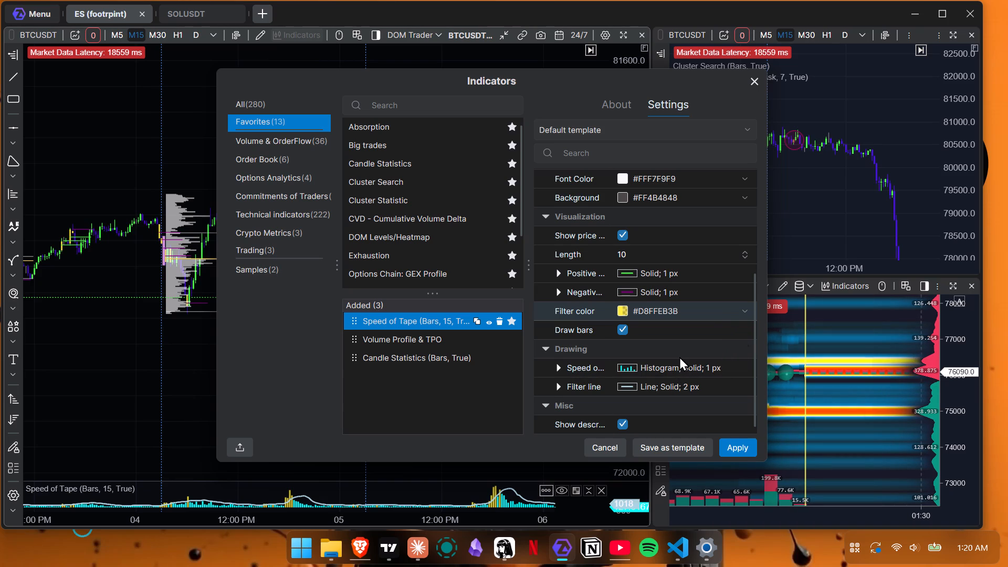
{"action": "scroll", "coordinate": [679, 356], "scroll_direction": "down", "scroll_amount": 6}
{"action": "scroll", "coordinate": [679, 356], "scroll_direction": "up", "scroll_amount": 1}
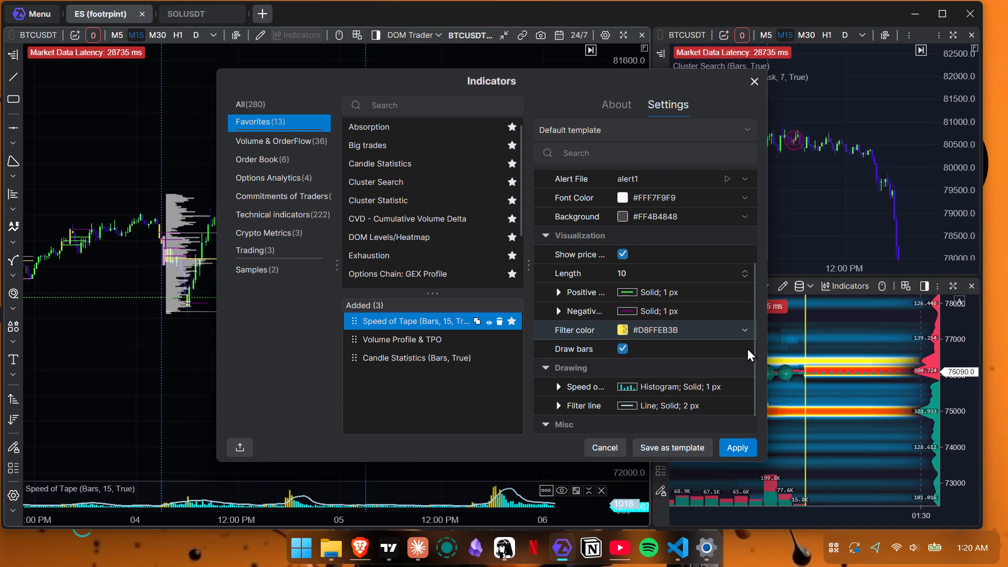
{"action": "scroll", "coordinate": [749, 363], "scroll_direction": "down", "scroll_amount": 13}
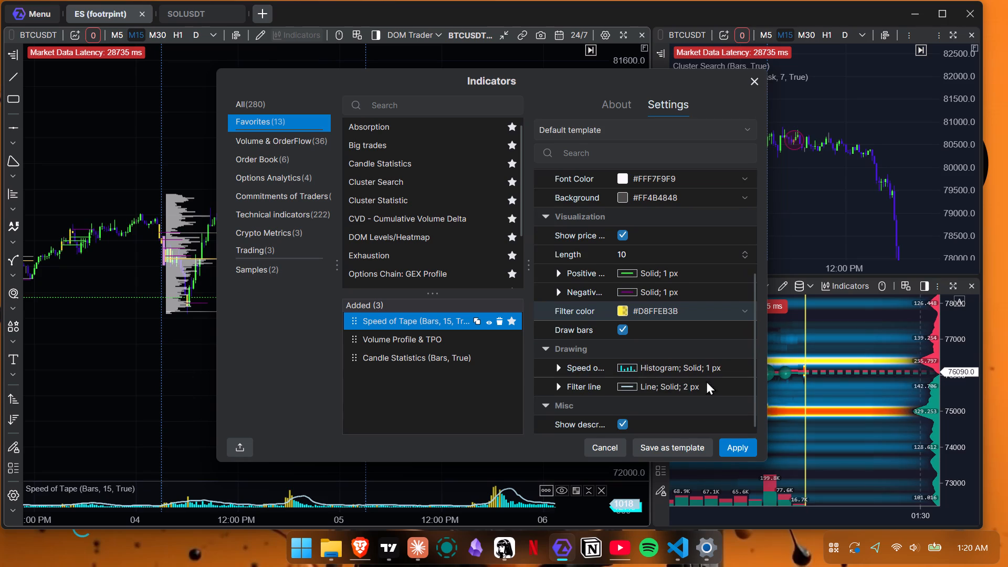
{"action": "scroll", "coordinate": [622, 329], "scroll_direction": "down", "scroll_amount": 7}
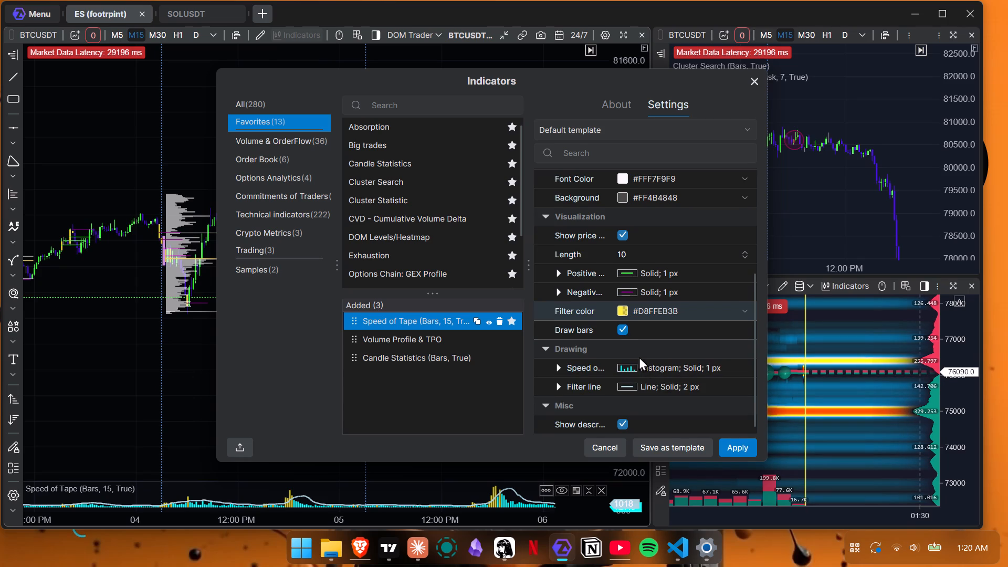
{"action": "scroll", "coordinate": [645, 364], "scroll_direction": "down", "scroll_amount": 5}
{"action": "scroll", "coordinate": [645, 366], "scroll_direction": "up", "scroll_amount": 8}
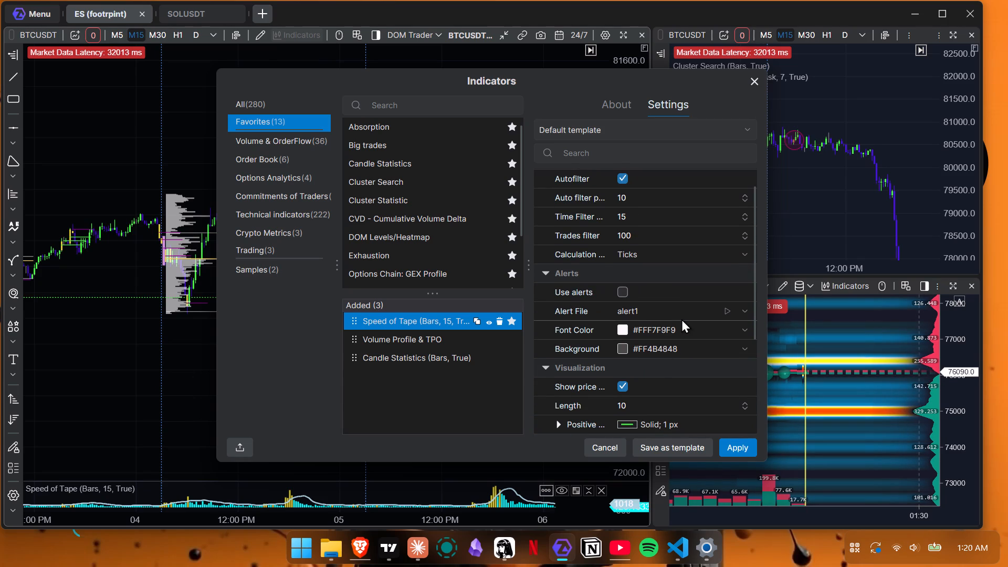
{"action": "scroll", "coordinate": [689, 332], "scroll_direction": "down", "scroll_amount": 4}
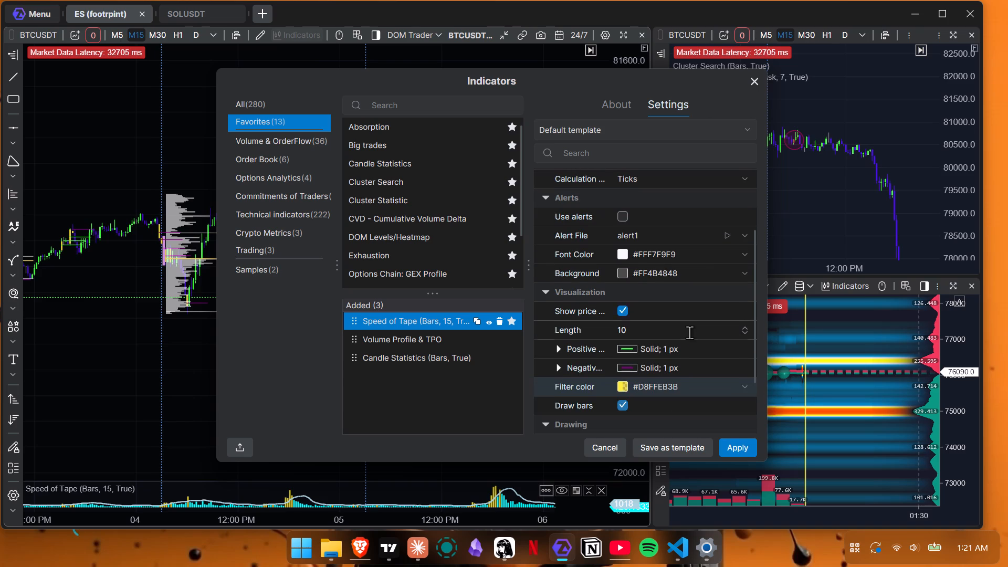
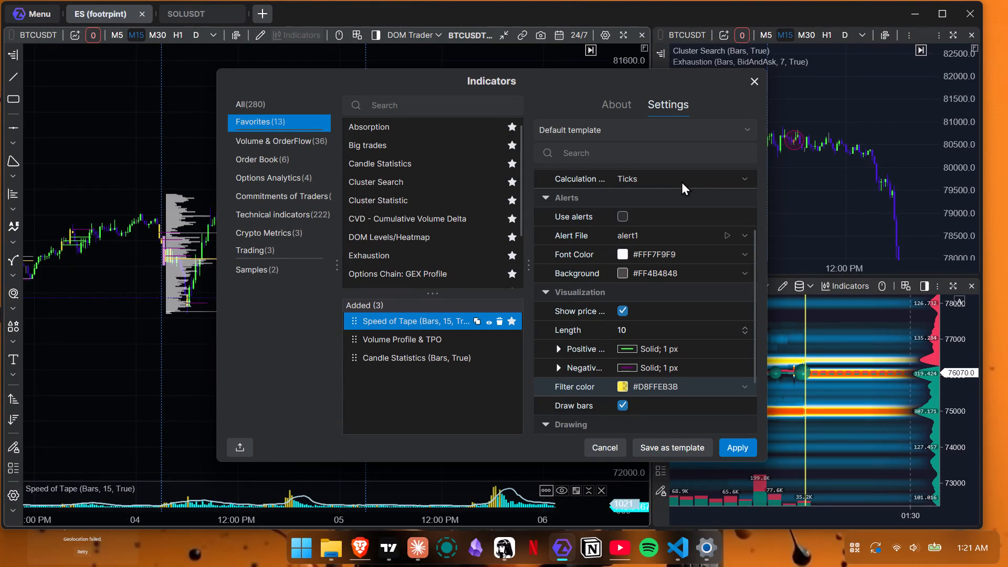
Review the Speed of Tape indicator's filter, alert, visualization and drawing settings again.
{"action": "scroll", "coordinate": [670, 373], "scroll_direction": "down", "scroll_amount": 3}
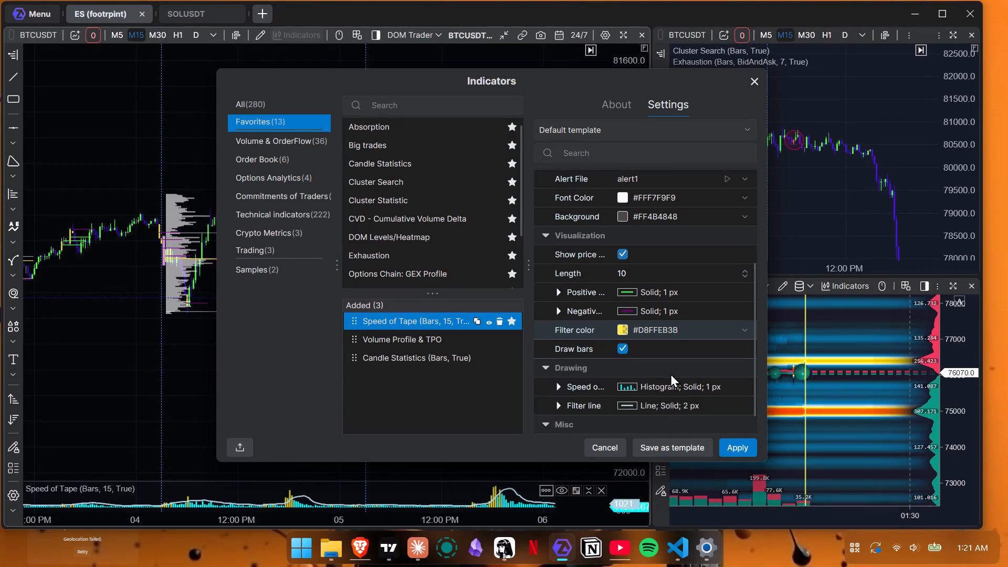
{"action": "scroll", "coordinate": [670, 373], "scroll_direction": "down", "scroll_amount": 2}
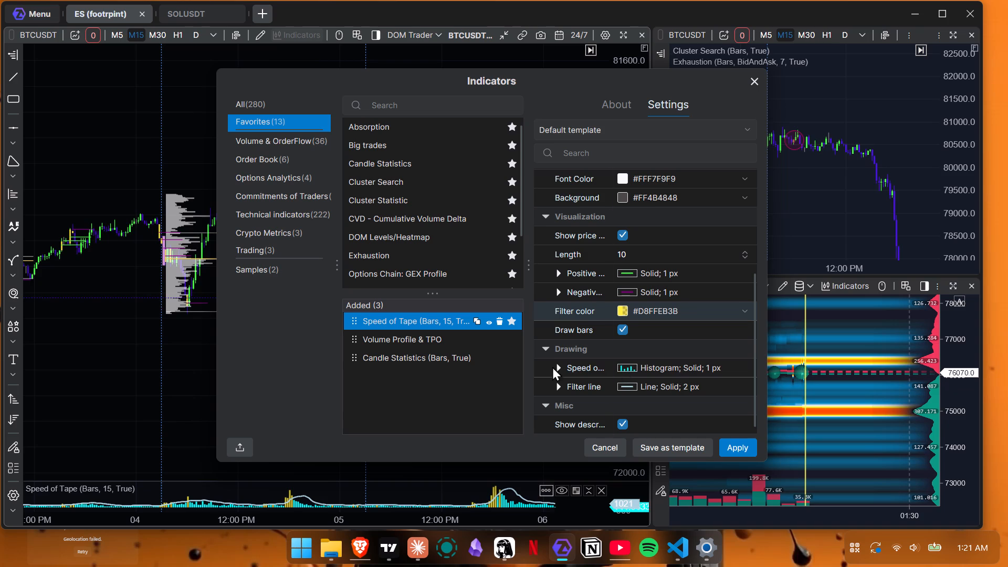
{"action": "left_click", "coordinate": [718, 371]}
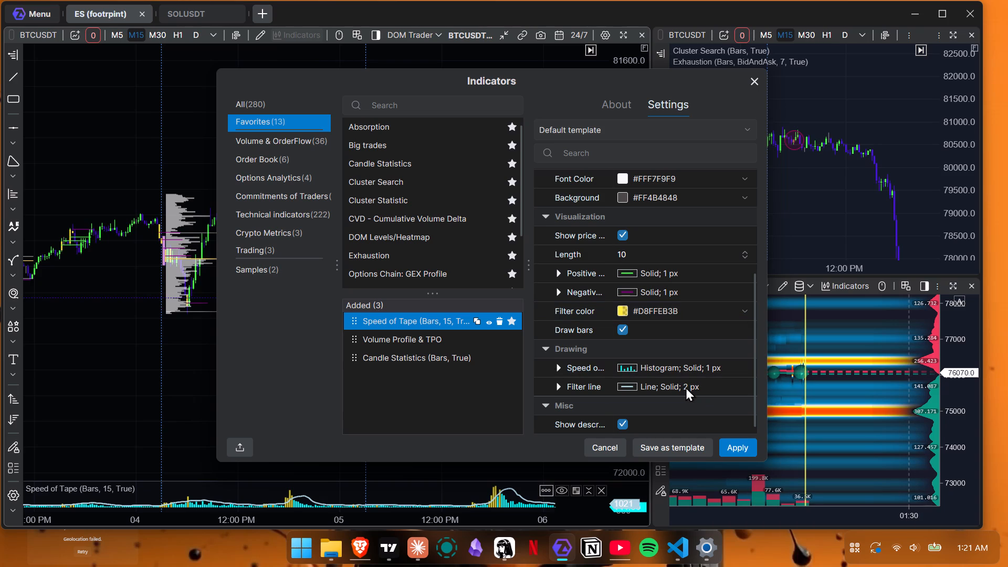
{"action": "left_click", "coordinate": [686, 387]}
{"action": "scroll", "coordinate": [697, 354], "scroll_direction": "down", "scroll_amount": 3}
{"action": "scroll", "coordinate": [697, 354], "scroll_direction": "up", "scroll_amount": 2}
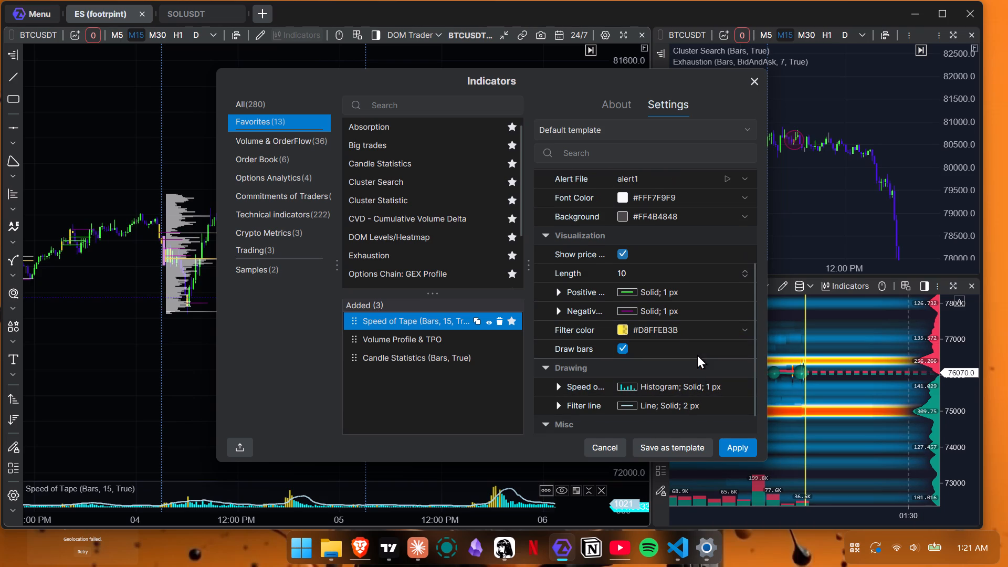
{"action": "scroll", "coordinate": [697, 354], "scroll_direction": "up", "scroll_amount": 2}
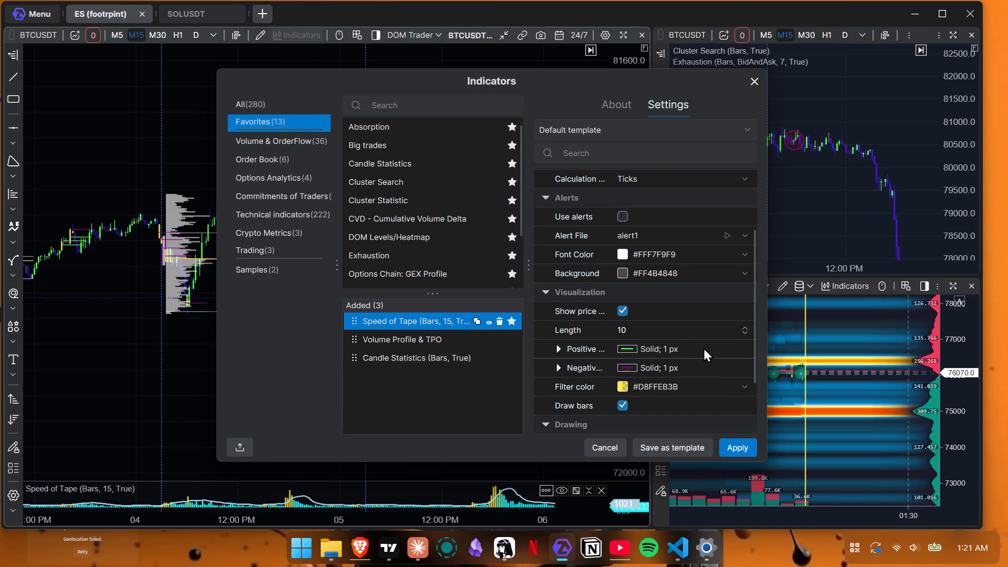
{"action": "scroll", "coordinate": [703, 348], "scroll_direction": "up", "scroll_amount": 7}
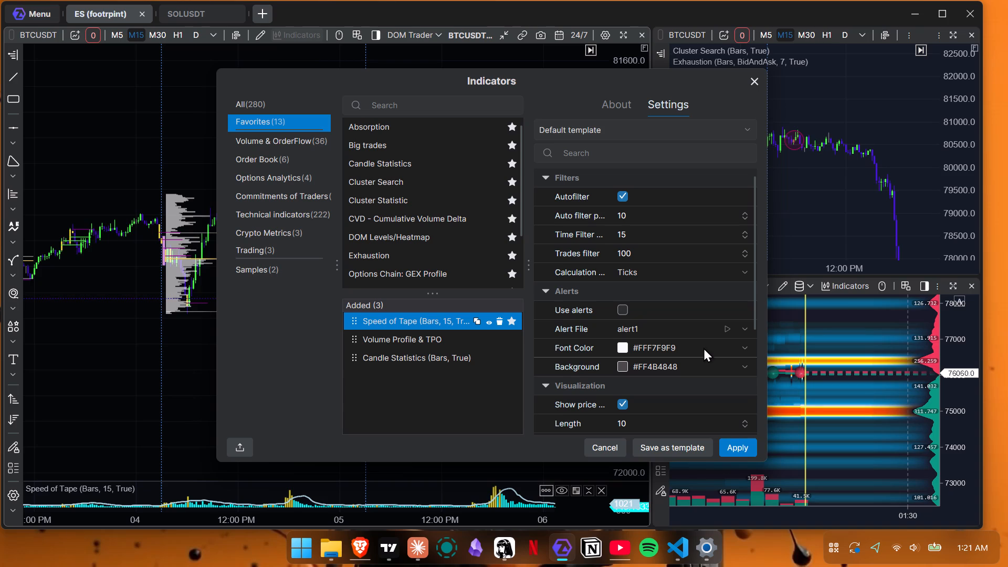
{"action": "scroll", "coordinate": [703, 348], "scroll_direction": "up", "scroll_amount": 1}
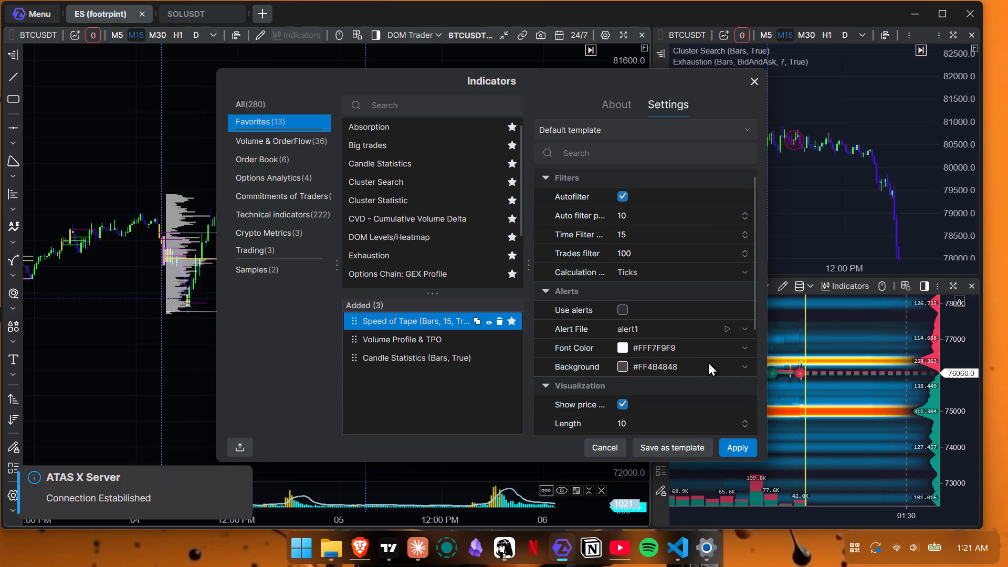
{"action": "scroll", "coordinate": [708, 362], "scroll_direction": "down", "scroll_amount": 6}
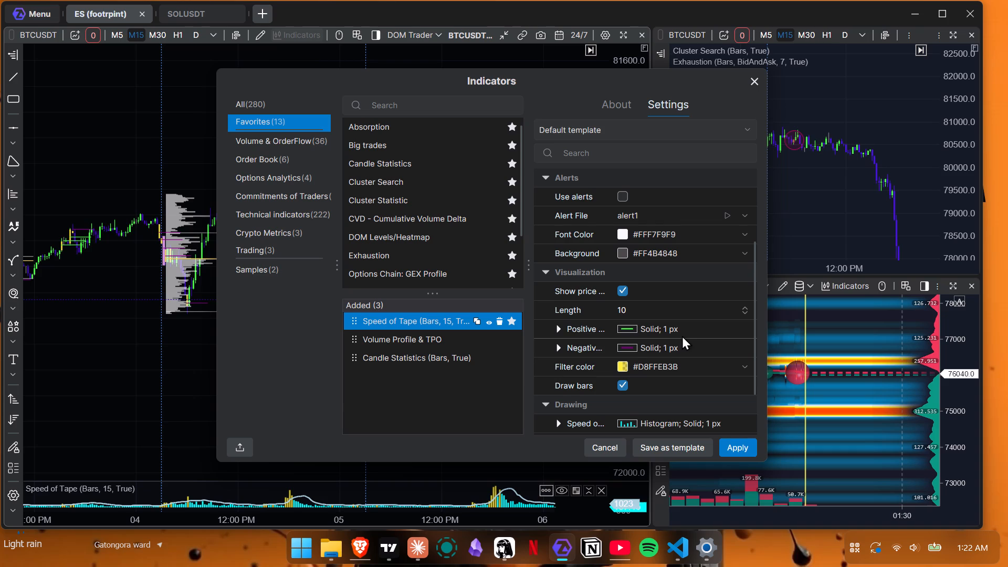
Expand the Speed of tape series under Drawing and examine its available visual types and line styles.
{"action": "scroll", "coordinate": [679, 340], "scroll_direction": "down", "scroll_amount": 5}
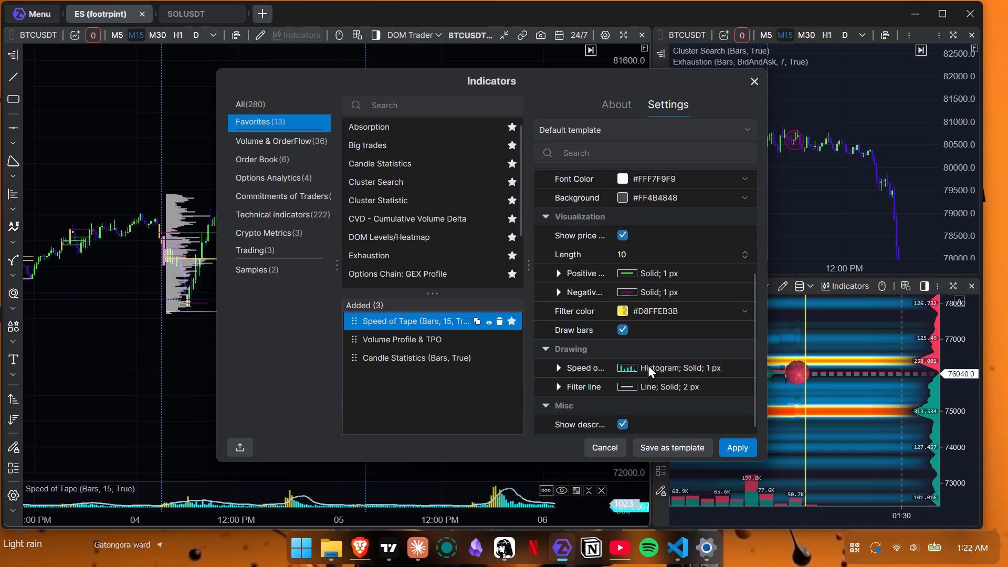
{"action": "left_click", "coordinate": [698, 366]}
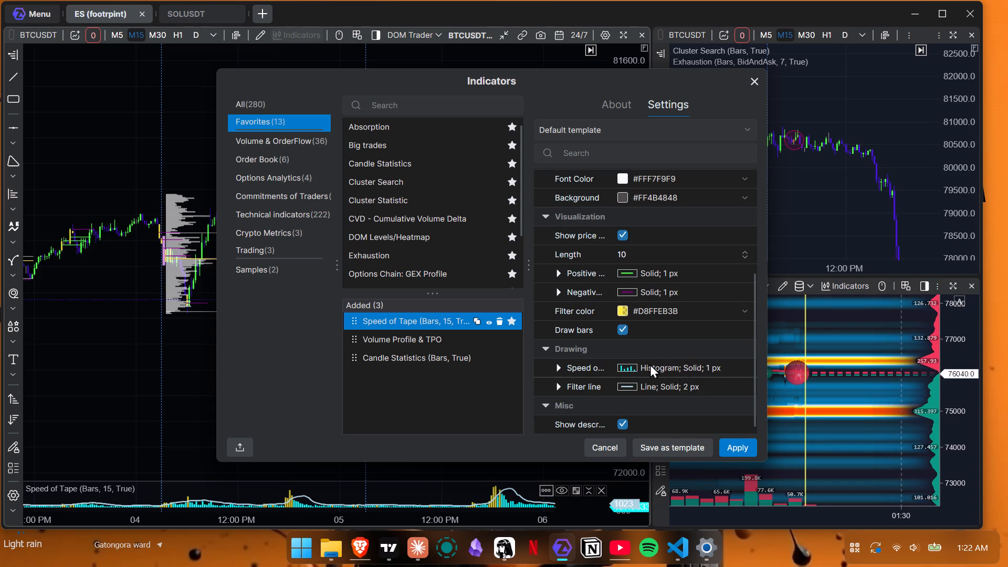
{"action": "double_click", "coordinate": [649, 364]}
{"action": "scroll", "coordinate": [697, 366], "scroll_direction": "down", "scroll_amount": 5}
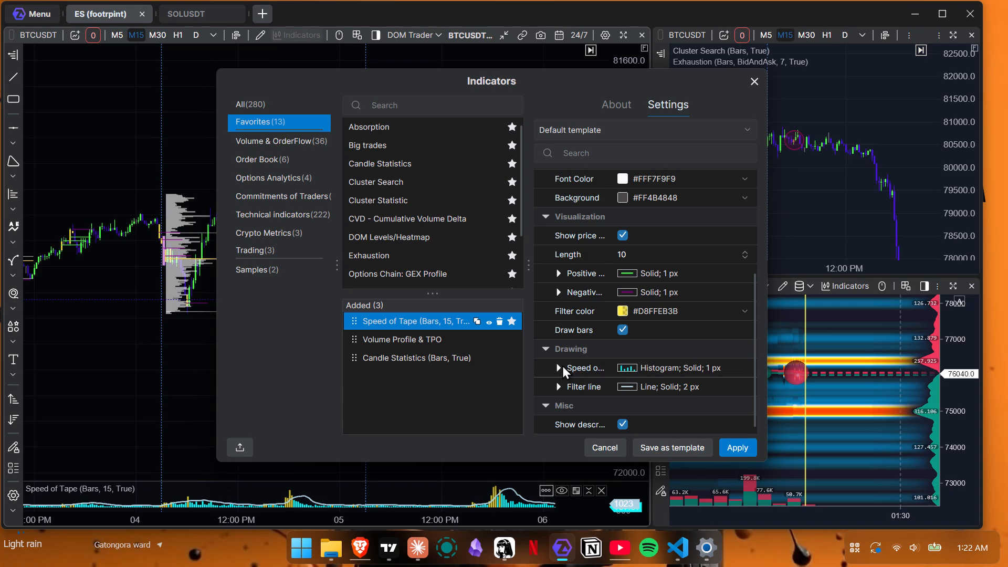
{"action": "left_click", "coordinate": [562, 365]}
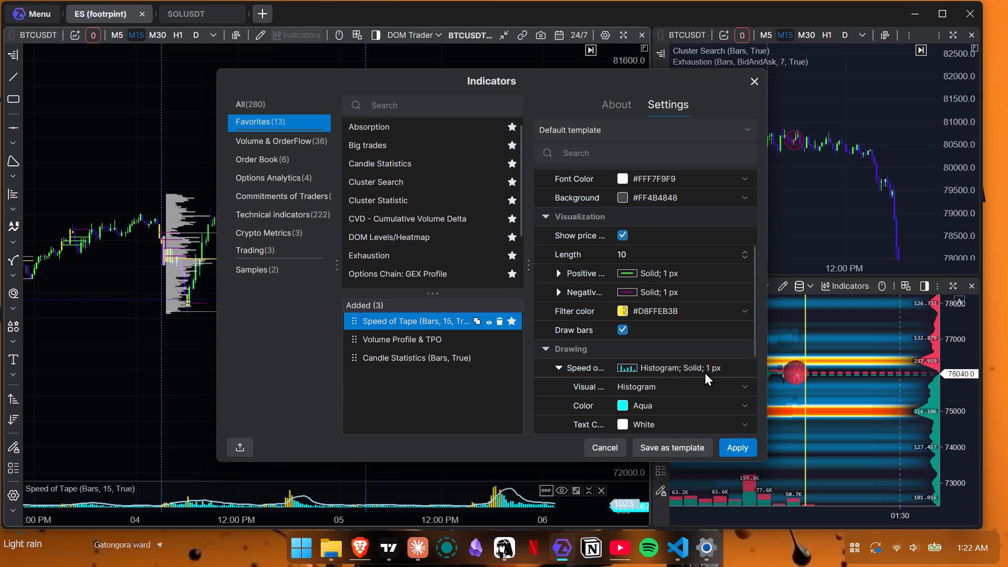
{"action": "left_click", "coordinate": [738, 386]}
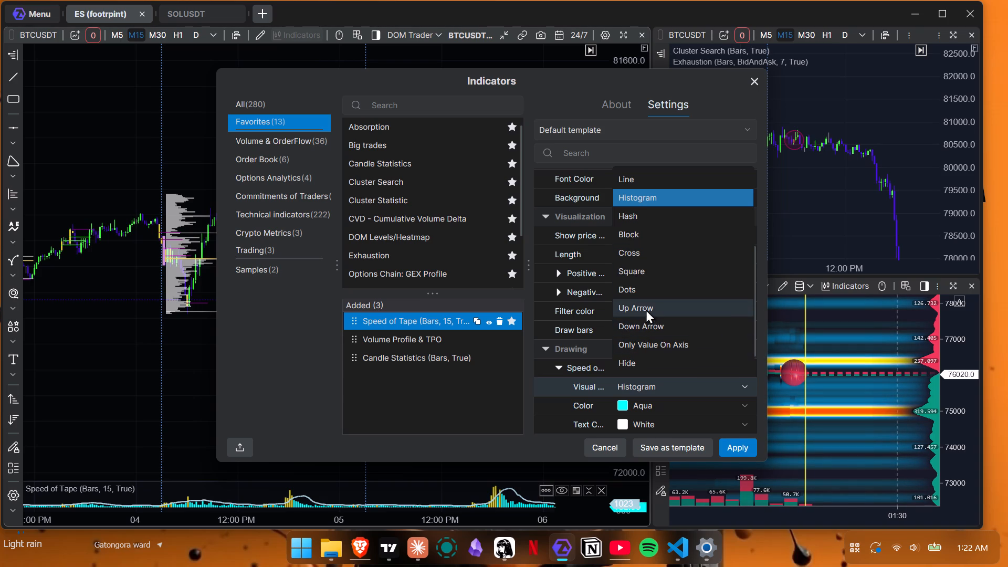
{"action": "left_click", "coordinate": [526, 336]}
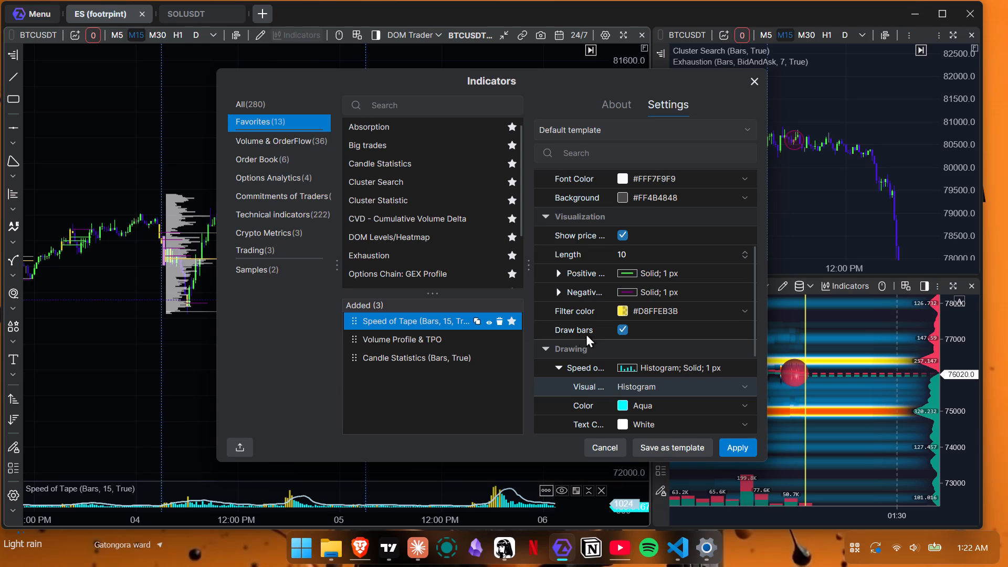
{"action": "left_click", "coordinate": [722, 364]}
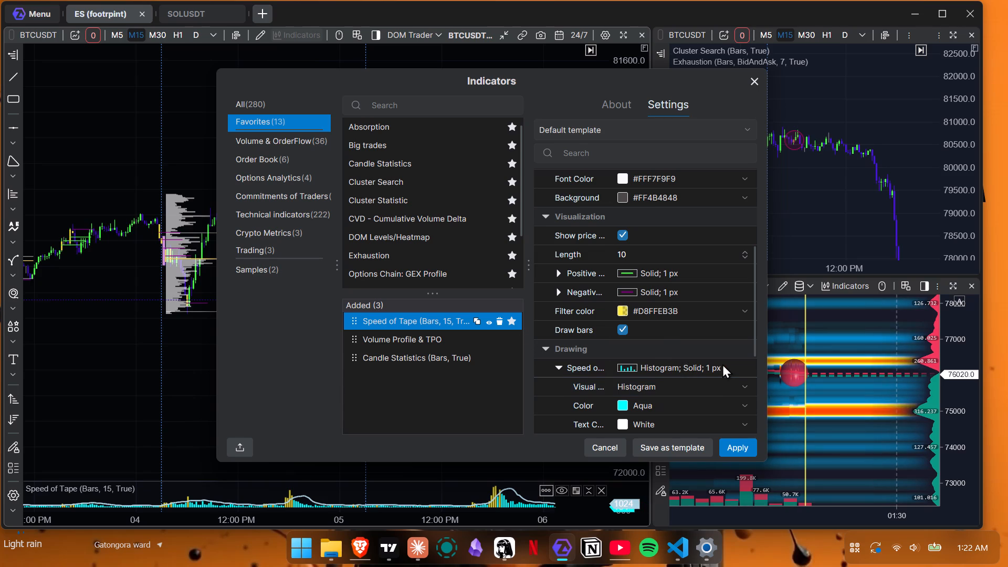
{"action": "triple_click", "coordinate": [722, 364]}
{"action": "scroll", "coordinate": [710, 386], "scroll_direction": "down", "scroll_amount": 2}
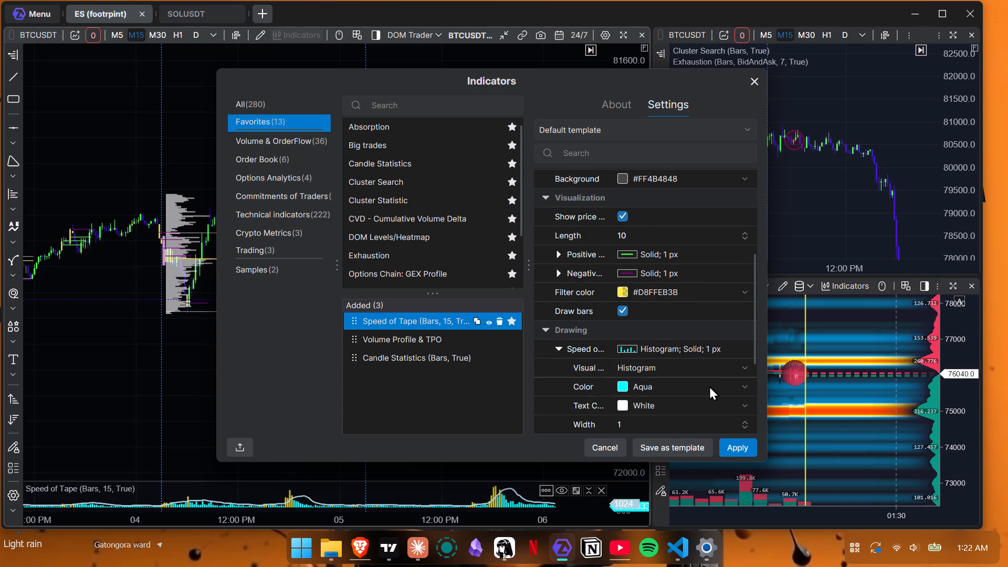
{"action": "scroll", "coordinate": [709, 386], "scroll_direction": "down", "scroll_amount": 3}
{"action": "left_click", "coordinate": [737, 370]}
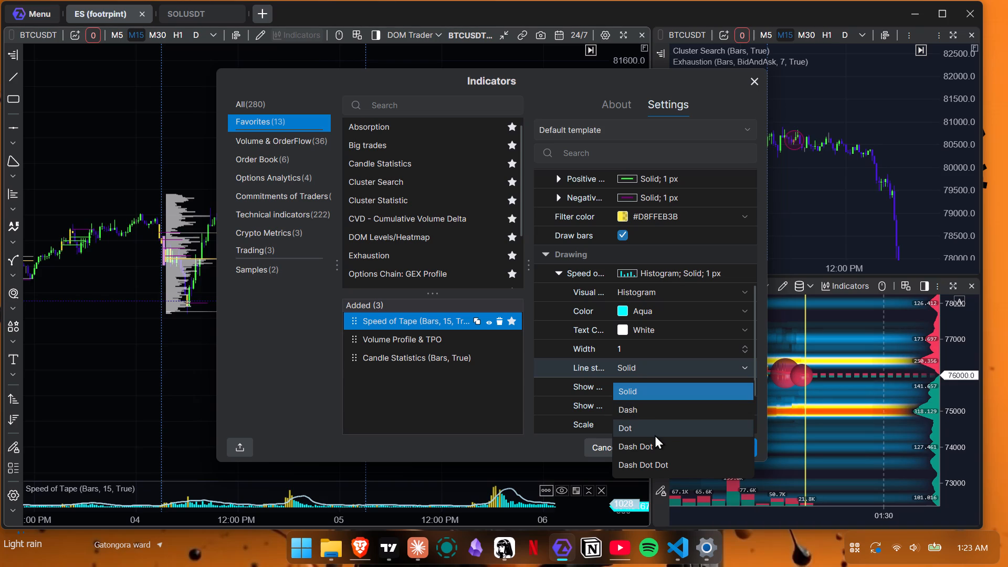
{"action": "left_click", "coordinate": [710, 361]}
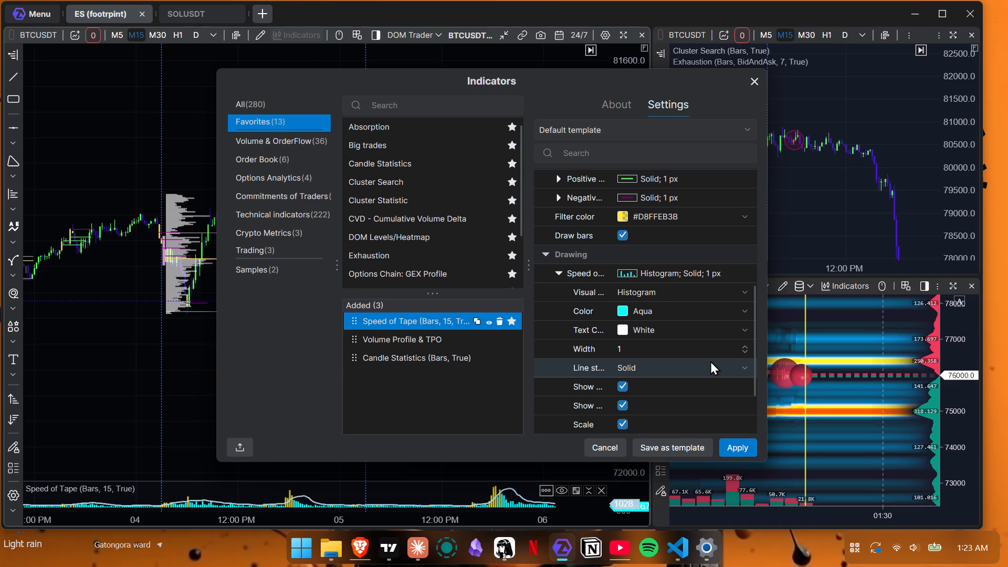
Examine the Speed of Tape filter, alert and visualization settings together with the expanded histogram drawing options.
{"action": "scroll", "coordinate": [619, 213], "scroll_direction": "up", "scroll_amount": 5}
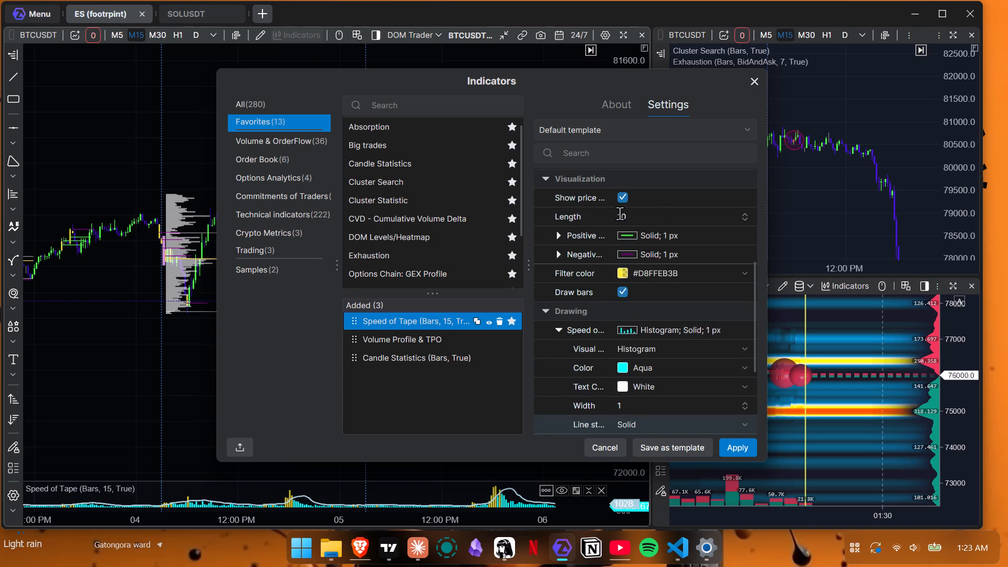
{"action": "scroll", "coordinate": [619, 213], "scroll_direction": "up", "scroll_amount": 11}
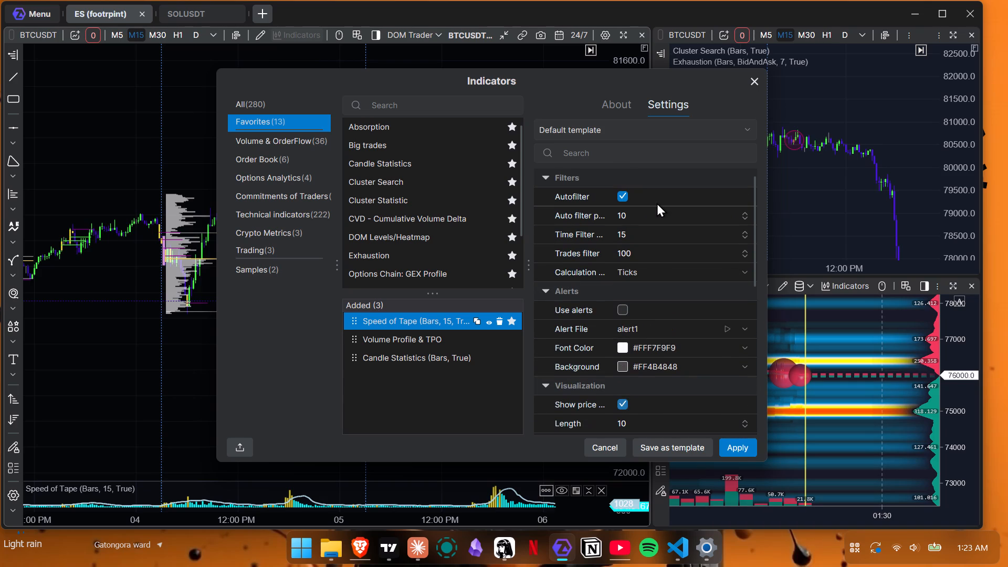
{"action": "scroll", "coordinate": [657, 203], "scroll_direction": "up", "scroll_amount": 2}
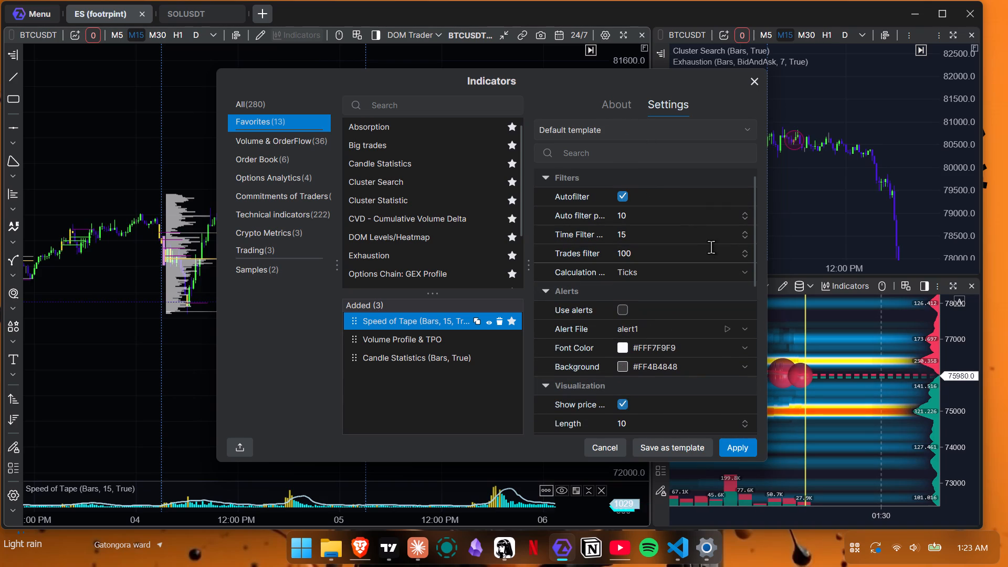
{"action": "scroll", "coordinate": [717, 319], "scroll_direction": "down", "scroll_amount": 3}
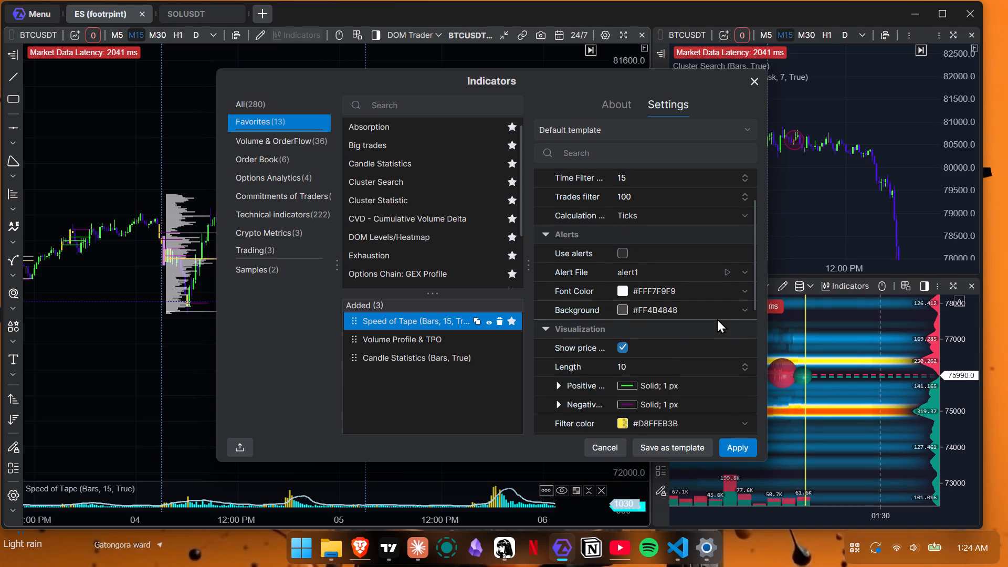
{"action": "scroll", "coordinate": [717, 319], "scroll_direction": "down", "scroll_amount": 1}
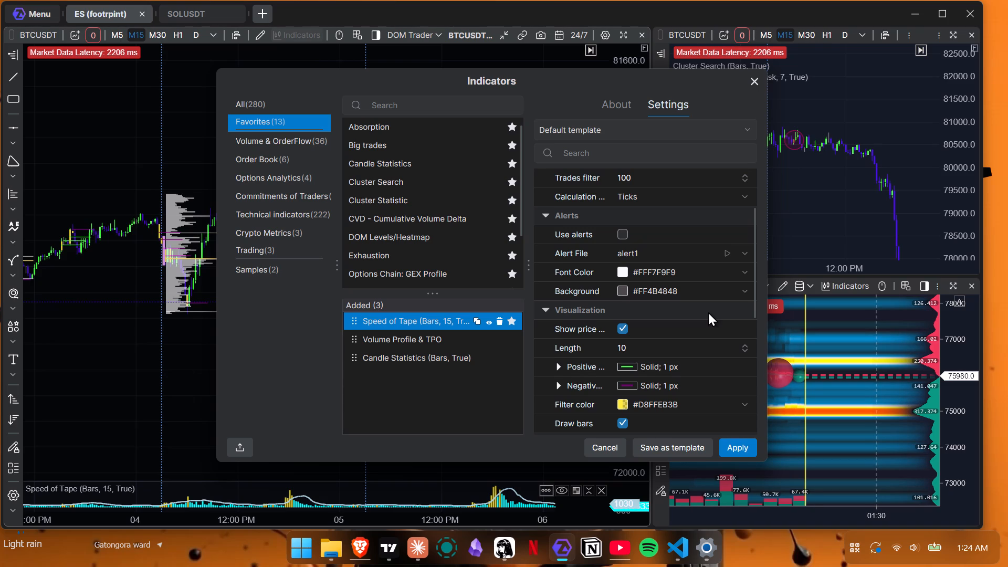
{"action": "scroll", "coordinate": [708, 312], "scroll_direction": "down", "scroll_amount": 10}
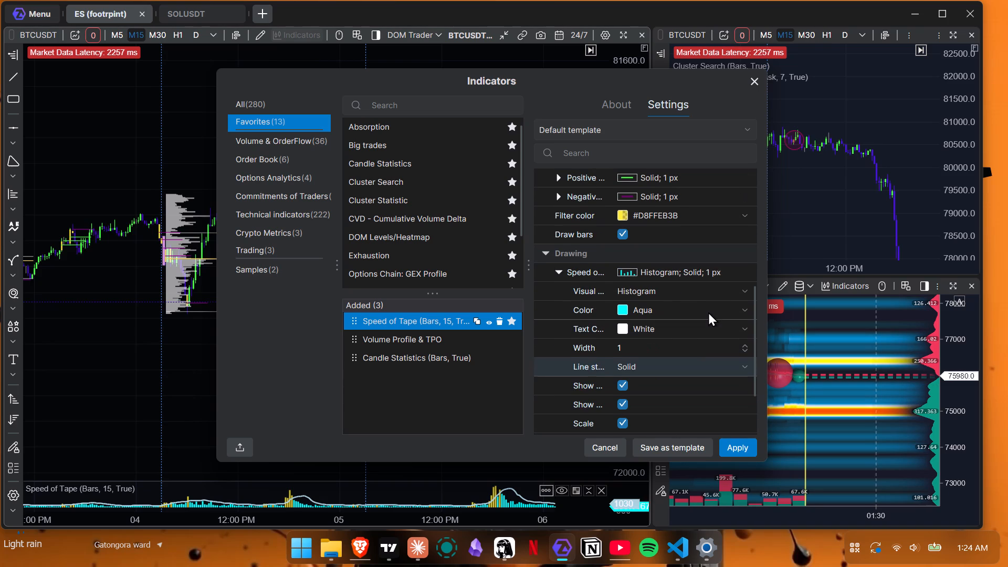
{"action": "scroll", "coordinate": [708, 312], "scroll_direction": "down", "scroll_amount": 7}
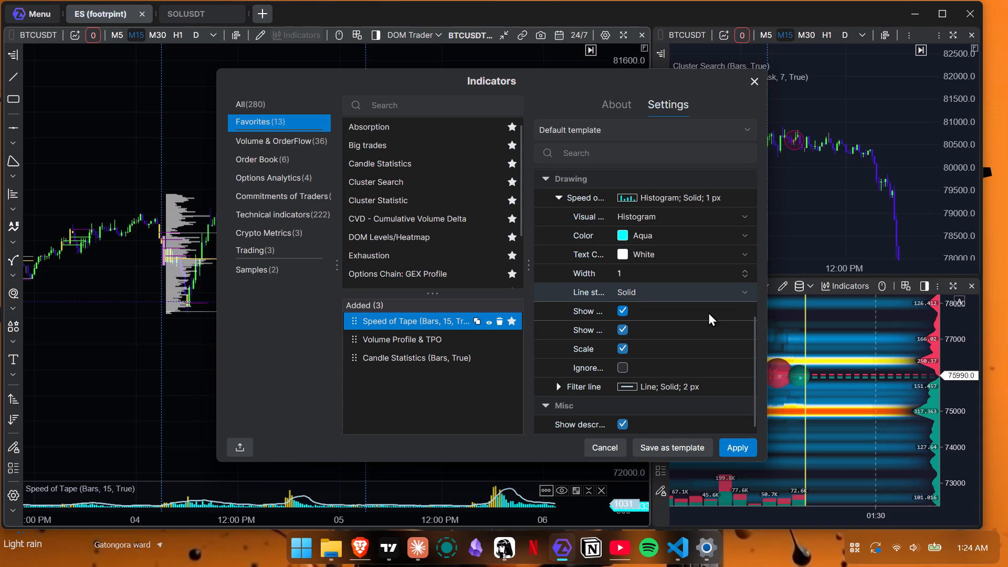
{"action": "scroll", "coordinate": [708, 312], "scroll_direction": "up", "scroll_amount": 3}
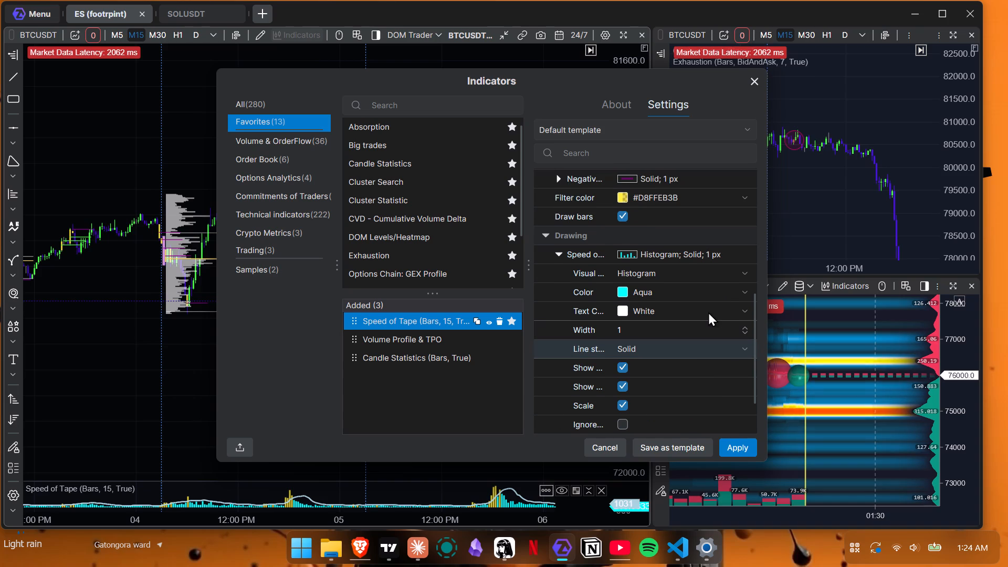
{"action": "scroll", "coordinate": [708, 312], "scroll_direction": "up", "scroll_amount": 9}
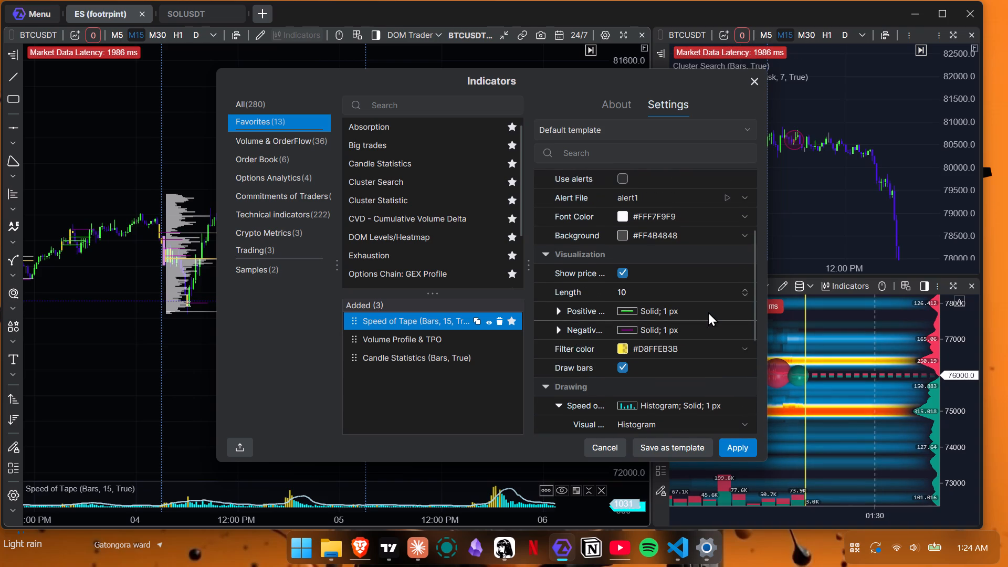
{"action": "scroll", "coordinate": [708, 312], "scroll_direction": "up", "scroll_amount": 7}
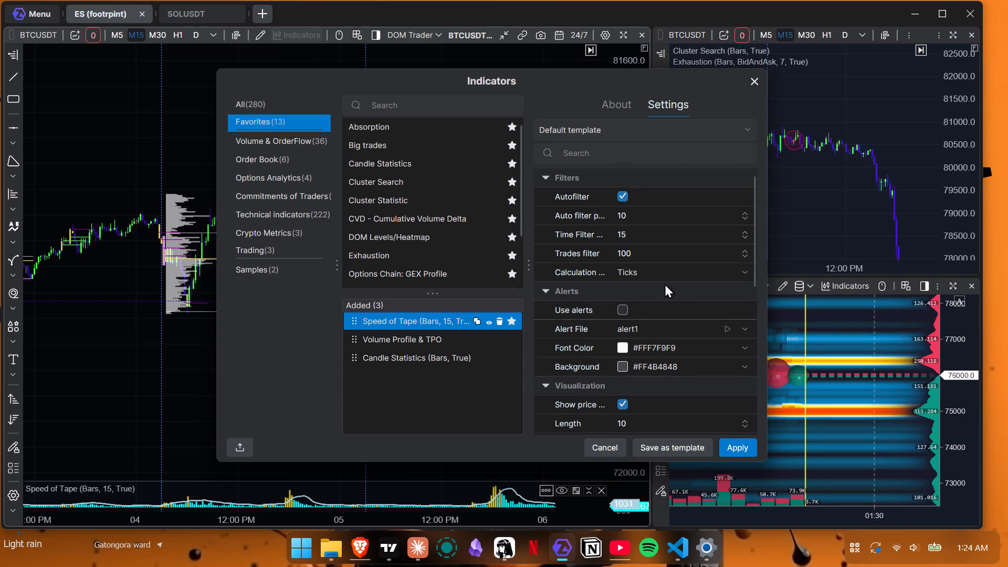
Widen the setting-name column in the Speed of Tape settings so longer labels such as Calculation Mode fit.
{"action": "left_click_drag", "start_coordinate": [610, 228], "coordinate": [618, 232]}
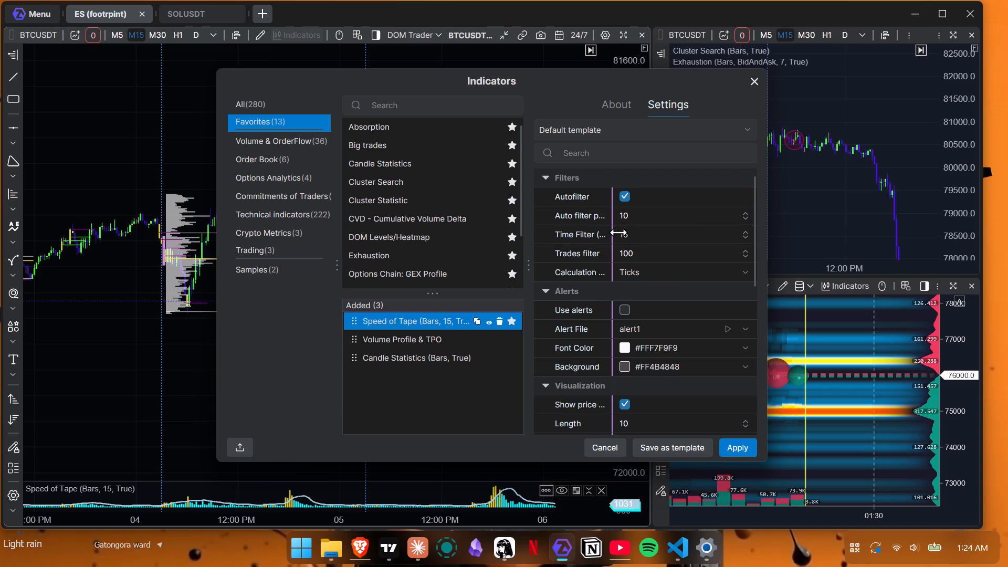
{"action": "left_click_drag", "start_coordinate": [618, 232], "coordinate": [629, 235]}
Read through the Speed of Tape settings from the filters down to the drawing and description options.
{"action": "scroll", "coordinate": [667, 299], "scroll_direction": "down", "scroll_amount": 1}
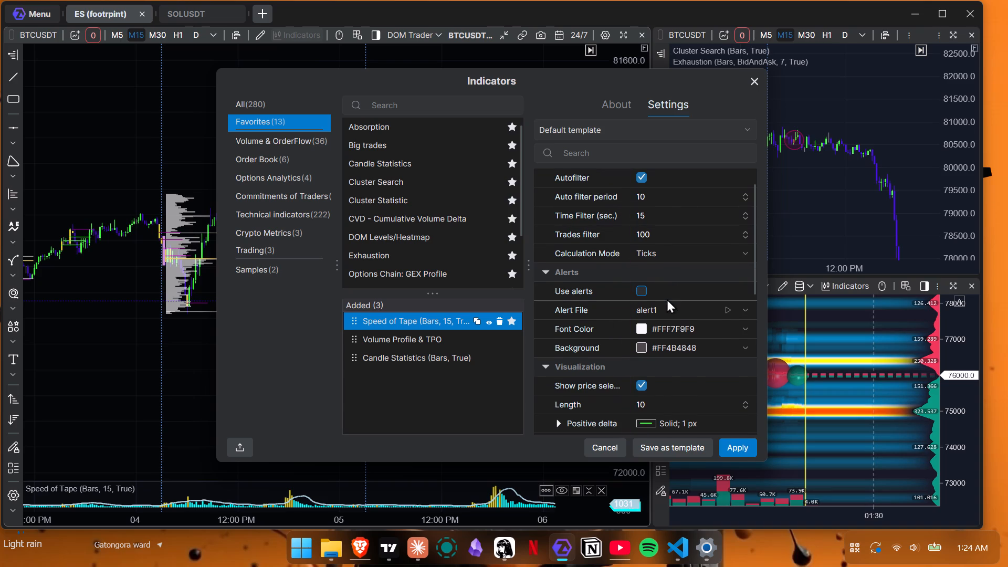
{"action": "scroll", "coordinate": [667, 299], "scroll_direction": "down", "scroll_amount": 3}
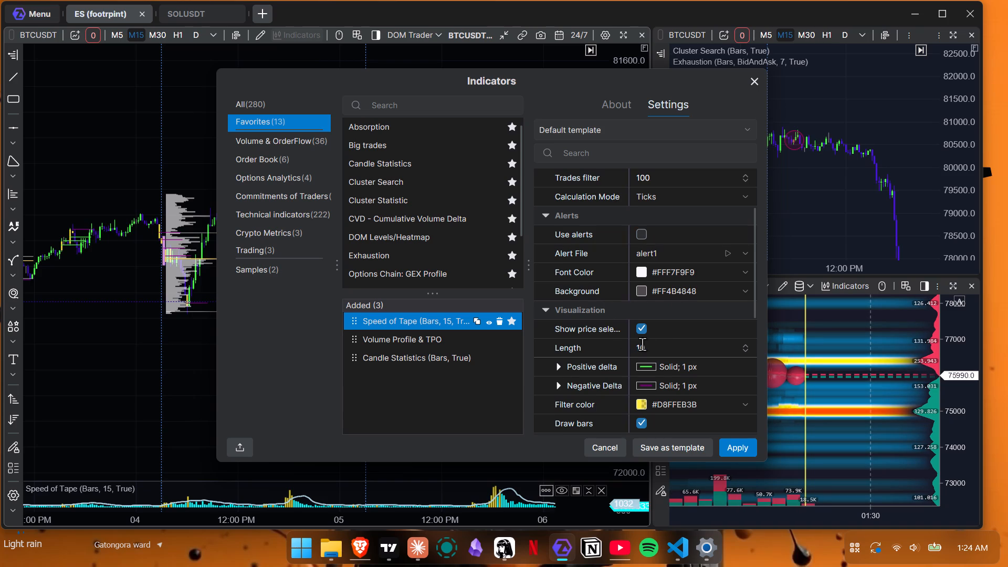
{"action": "scroll", "coordinate": [687, 337], "scroll_direction": "down", "scroll_amount": 7}
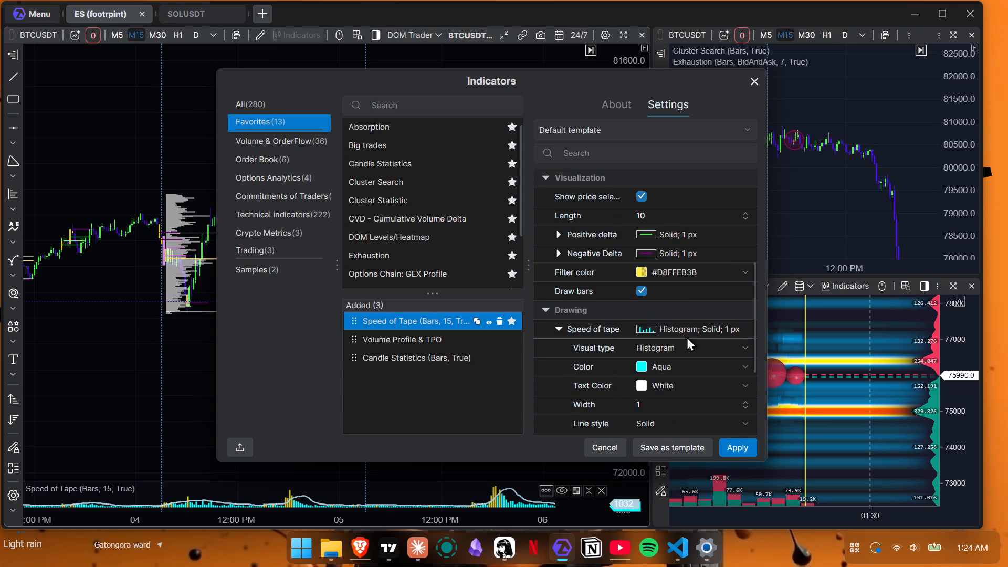
{"action": "scroll", "coordinate": [712, 366], "scroll_direction": "down", "scroll_amount": 3}
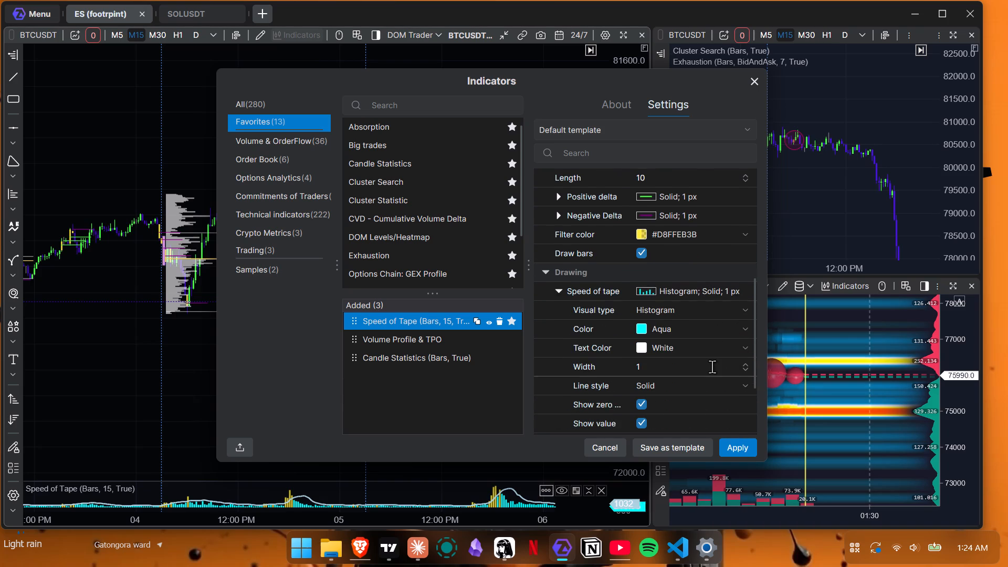
{"action": "scroll", "coordinate": [719, 359], "scroll_direction": "down", "scroll_amount": 5}
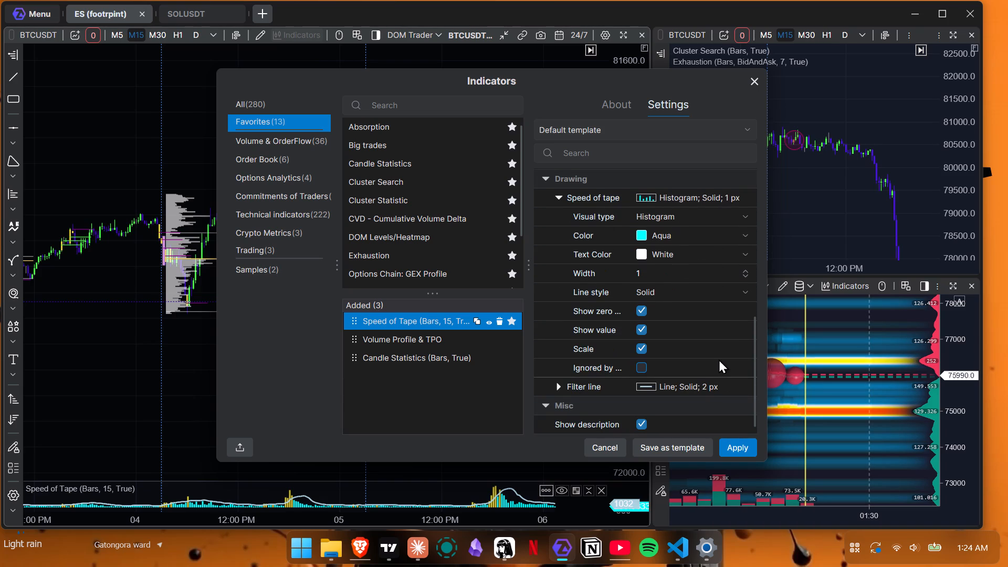
{"action": "scroll", "coordinate": [719, 359], "scroll_direction": "down", "scroll_amount": 1}
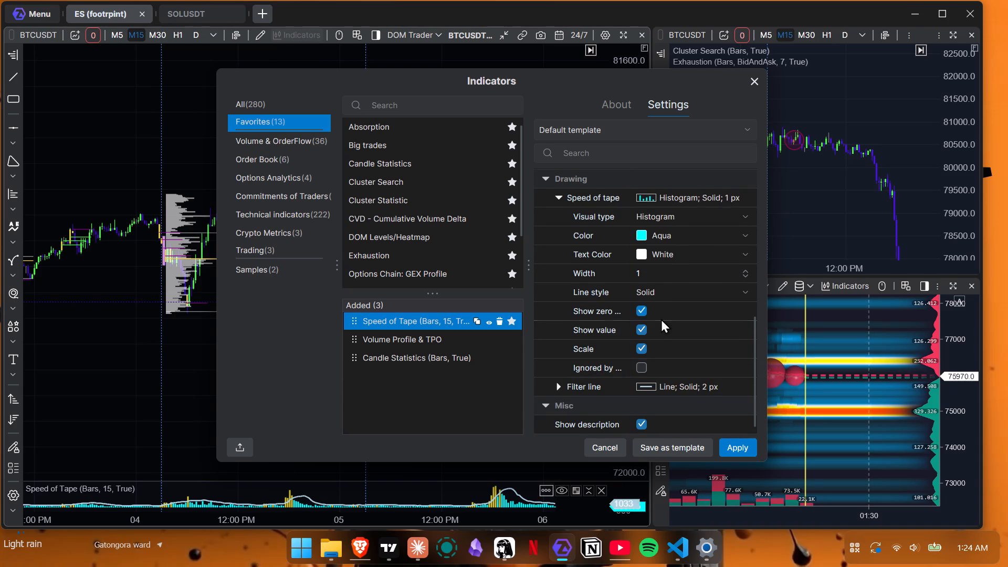
Look back over the Speed of Tape settings from drawing up to filters and check the Default template selection.
{"action": "scroll", "coordinate": [661, 319], "scroll_direction": "up", "scroll_amount": 14}
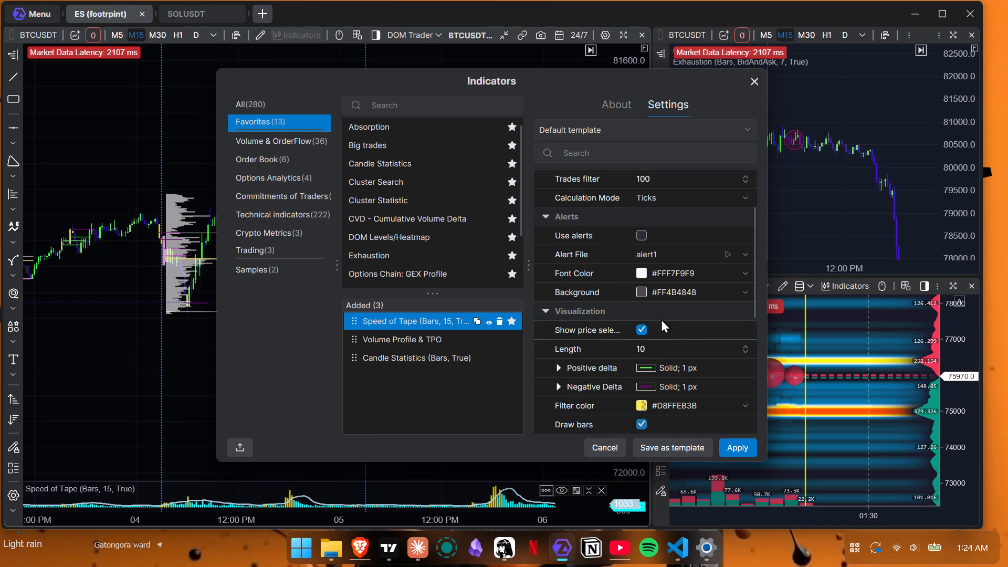
{"action": "scroll", "coordinate": [661, 319], "scroll_direction": "up", "scroll_amount": 6}
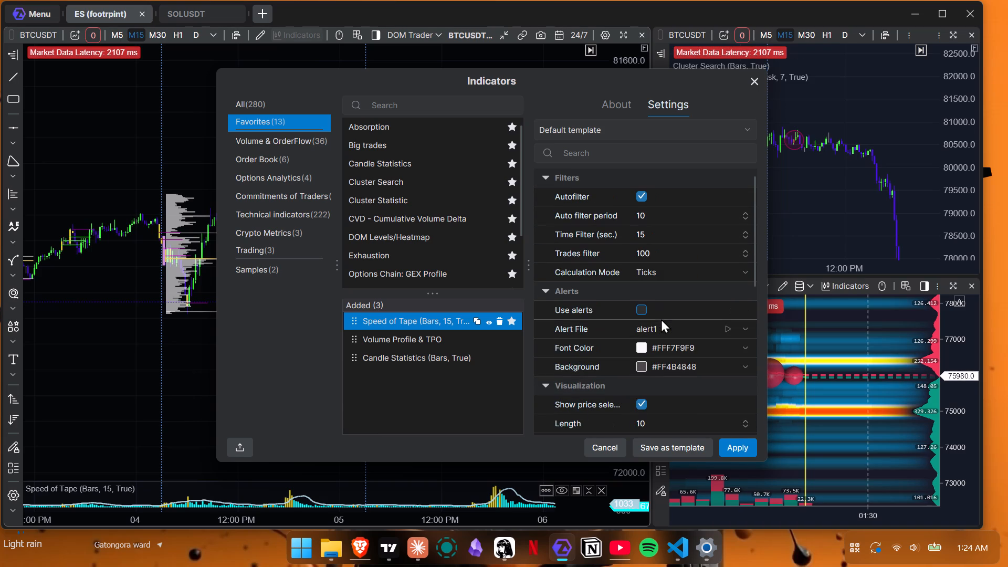
{"action": "scroll", "coordinate": [632, 193], "scroll_direction": "up", "scroll_amount": 5}
{"action": "left_click", "coordinate": [739, 127]}
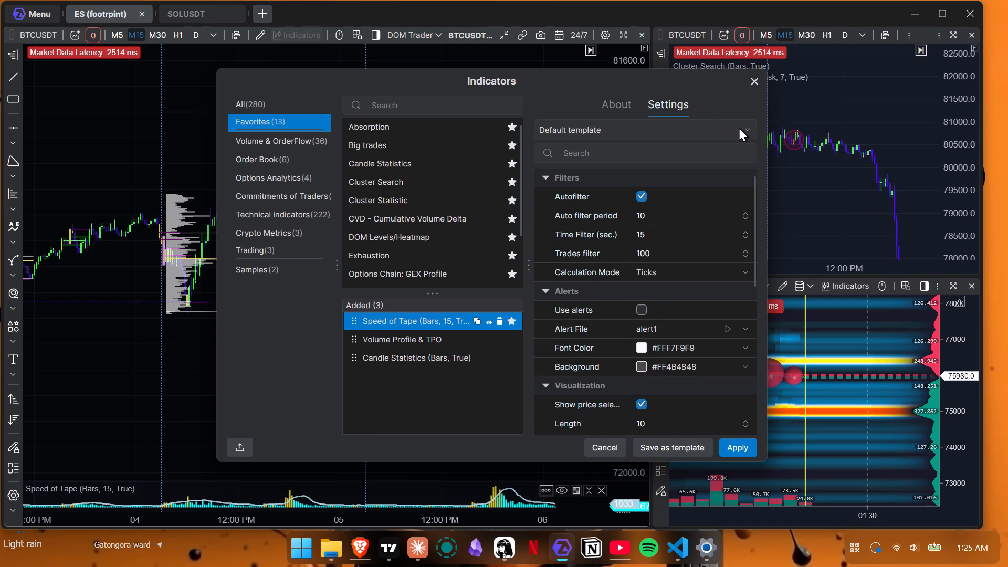
{"action": "left_click", "coordinate": [739, 128]}
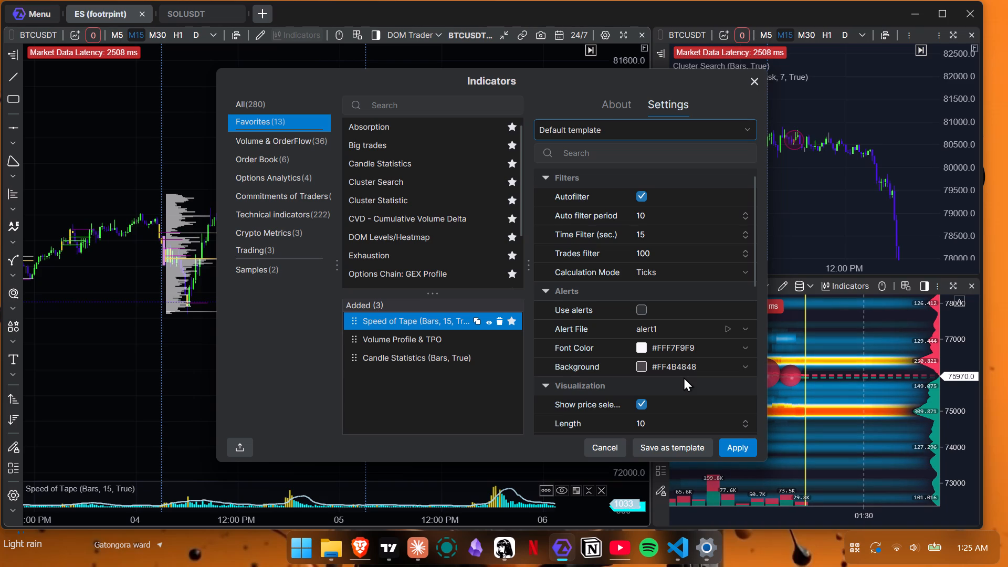
Review the Speed of Tape settings from filters through visualization, drawing and description, and apply them to the BTCUSDT chart.
{"action": "scroll", "coordinate": [712, 328], "scroll_direction": "down", "scroll_amount": 2}
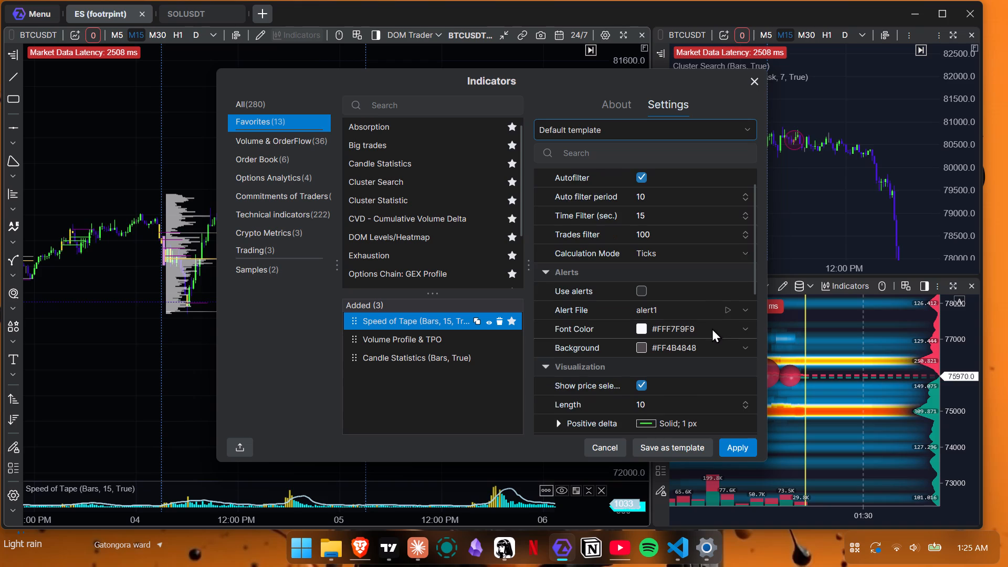
{"action": "scroll", "coordinate": [712, 328], "scroll_direction": "down", "scroll_amount": 4}
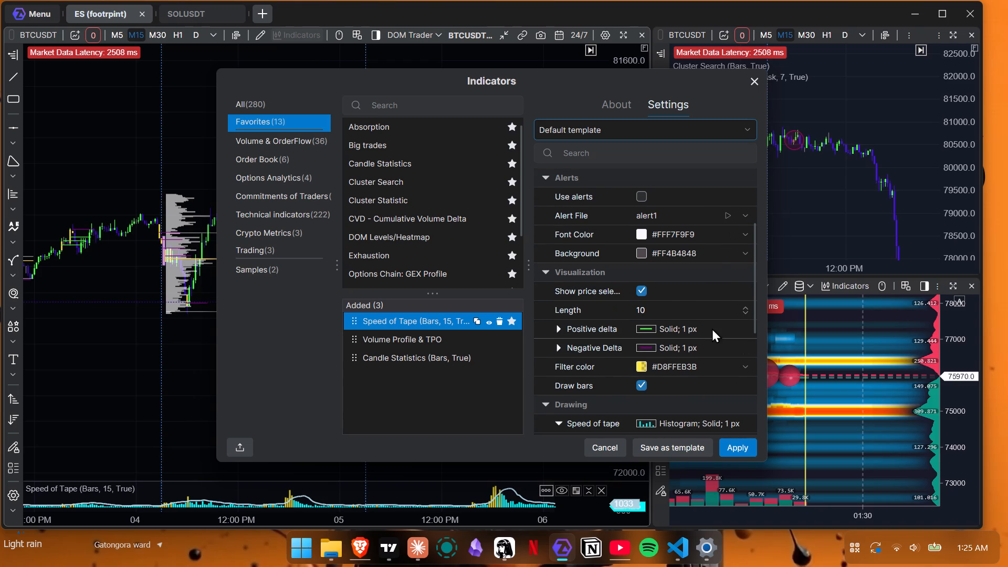
{"action": "scroll", "coordinate": [712, 328], "scroll_direction": "down", "scroll_amount": 5}
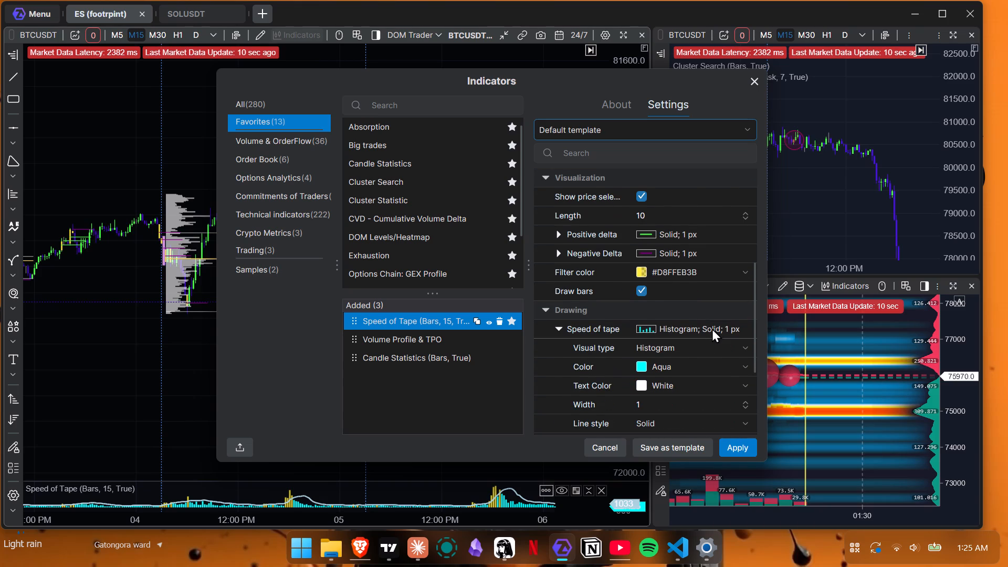
{"action": "scroll", "coordinate": [712, 328], "scroll_direction": "down", "scroll_amount": 2}
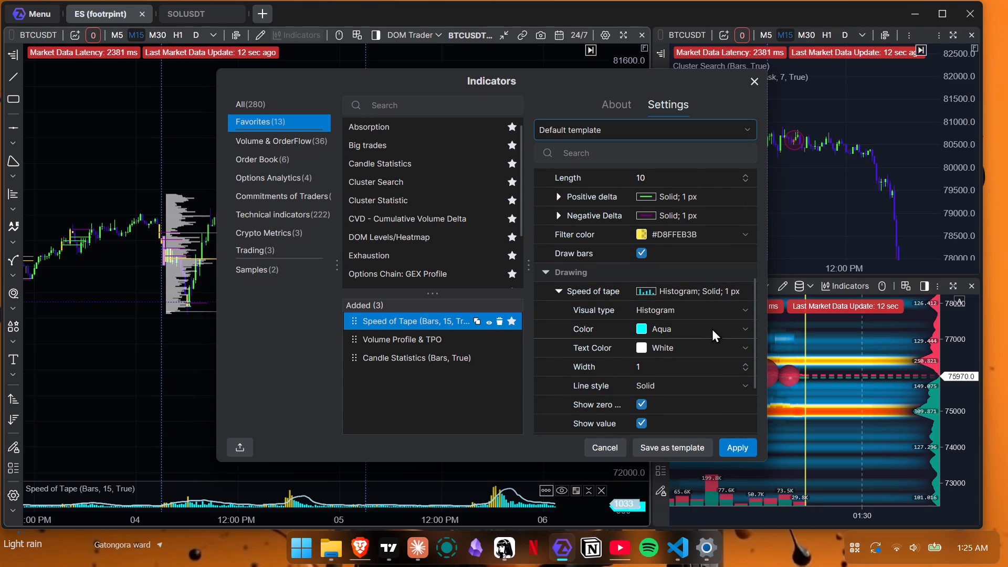
{"action": "scroll", "coordinate": [712, 328], "scroll_direction": "down", "scroll_amount": 4}
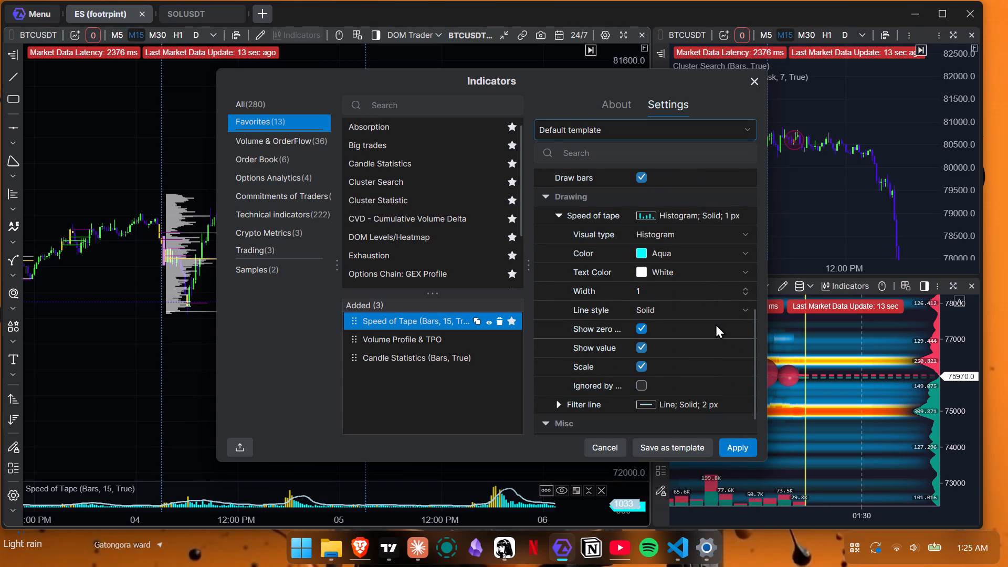
{"action": "scroll", "coordinate": [717, 322], "scroll_direction": "down", "scroll_amount": 5}
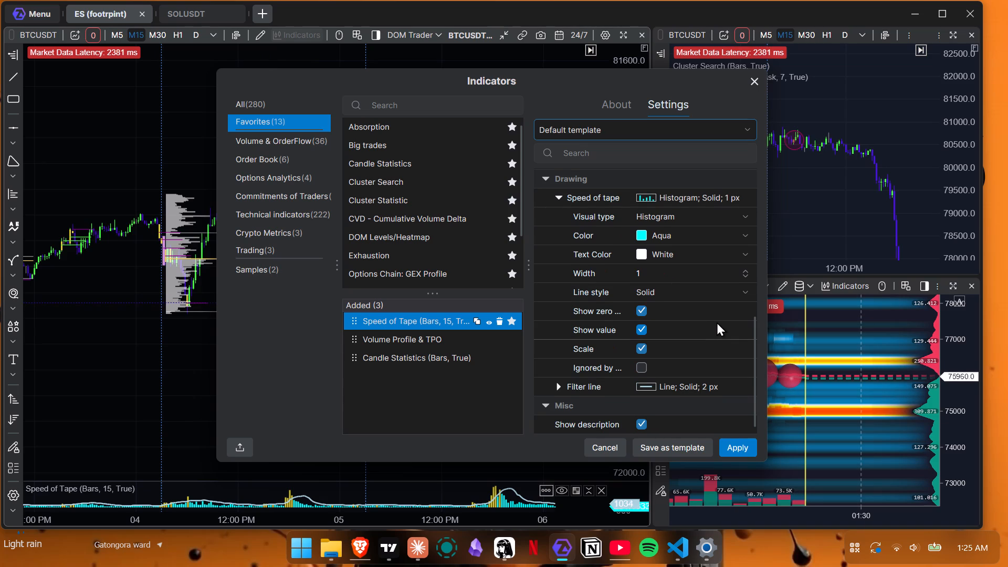
{"action": "scroll", "coordinate": [717, 322], "scroll_direction": "down", "scroll_amount": 1}
{"action": "left_click", "coordinate": [739, 450]}
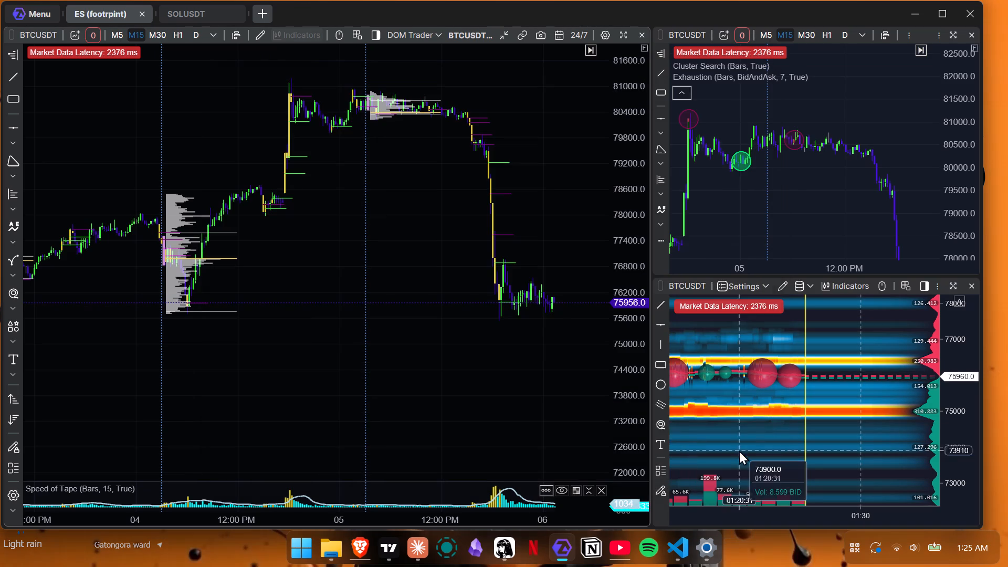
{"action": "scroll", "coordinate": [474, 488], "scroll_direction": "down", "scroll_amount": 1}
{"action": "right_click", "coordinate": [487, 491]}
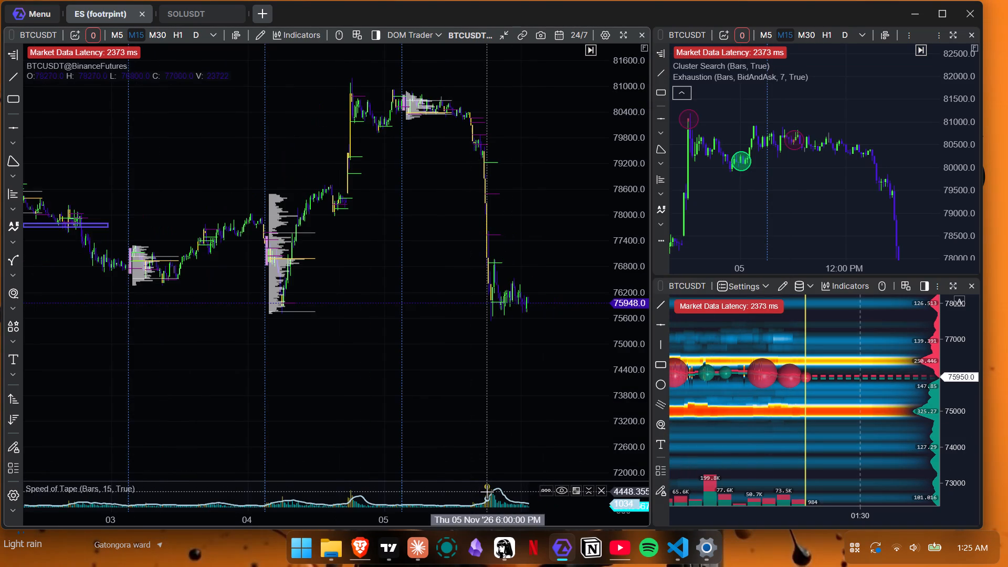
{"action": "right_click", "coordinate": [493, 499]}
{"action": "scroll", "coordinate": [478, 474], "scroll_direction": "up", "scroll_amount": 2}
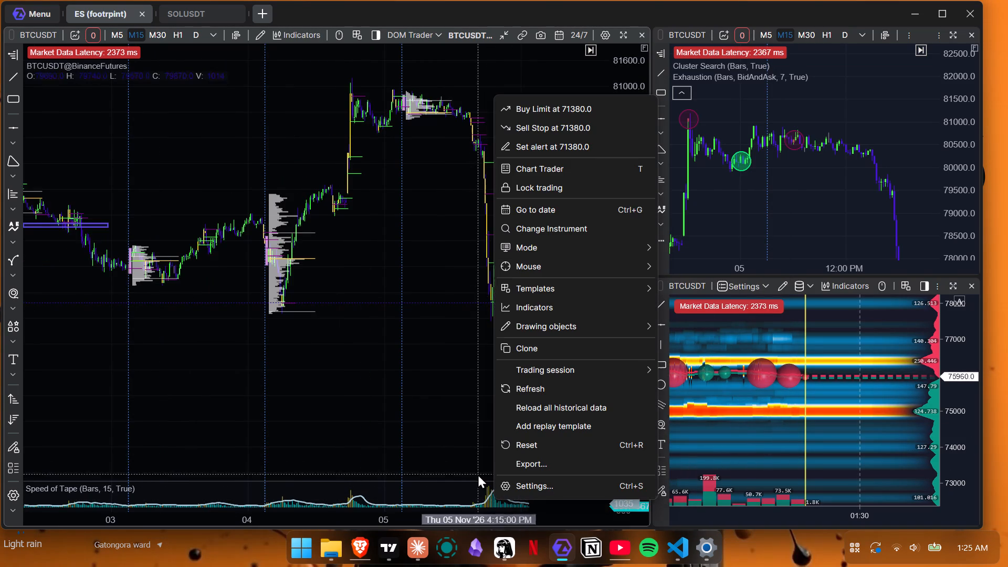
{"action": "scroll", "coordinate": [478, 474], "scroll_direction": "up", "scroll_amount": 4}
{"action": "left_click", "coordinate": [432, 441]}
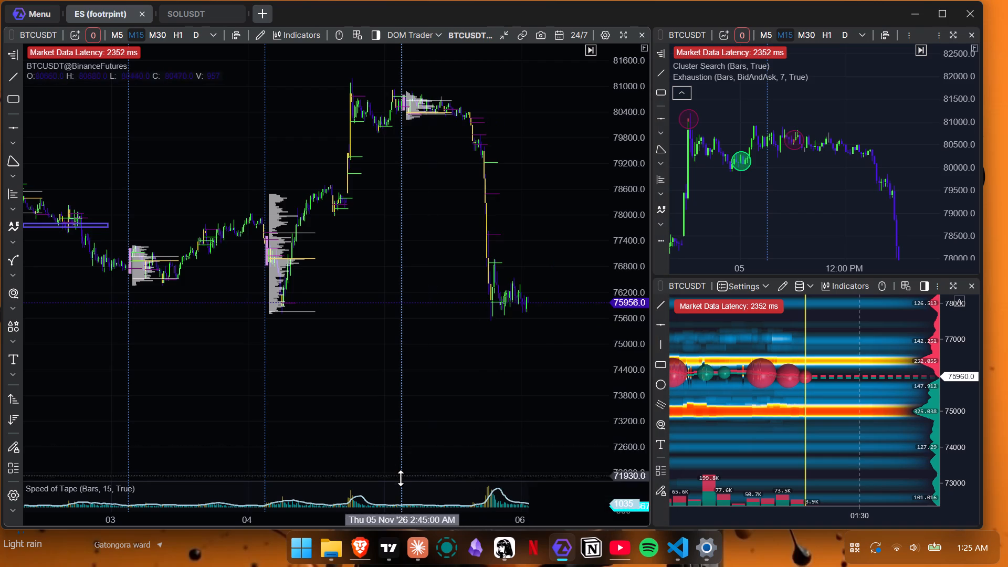
Enlarge the Speed of Tape pane beneath the main BTCUSDT chart so its histogram and filter line have more height.
{"action": "left_click_drag", "start_coordinate": [398, 480], "coordinate": [412, 434]}
{"action": "scroll", "coordinate": [373, 470], "scroll_direction": "up", "scroll_amount": 1}
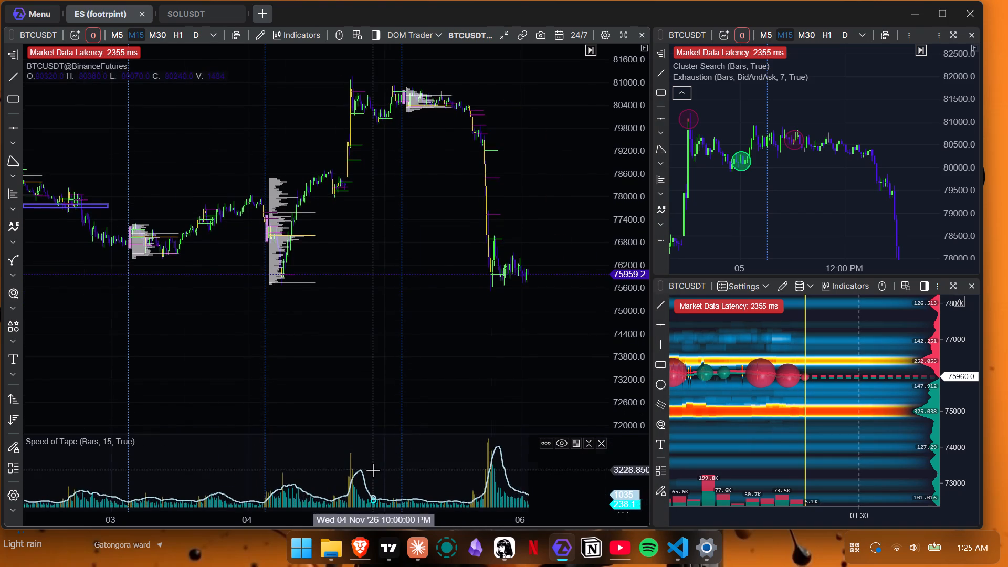
{"action": "scroll", "coordinate": [373, 470], "scroll_direction": "up", "scroll_amount": 3}
{"action": "scroll", "coordinate": [373, 469], "scroll_direction": "down", "scroll_amount": 1}
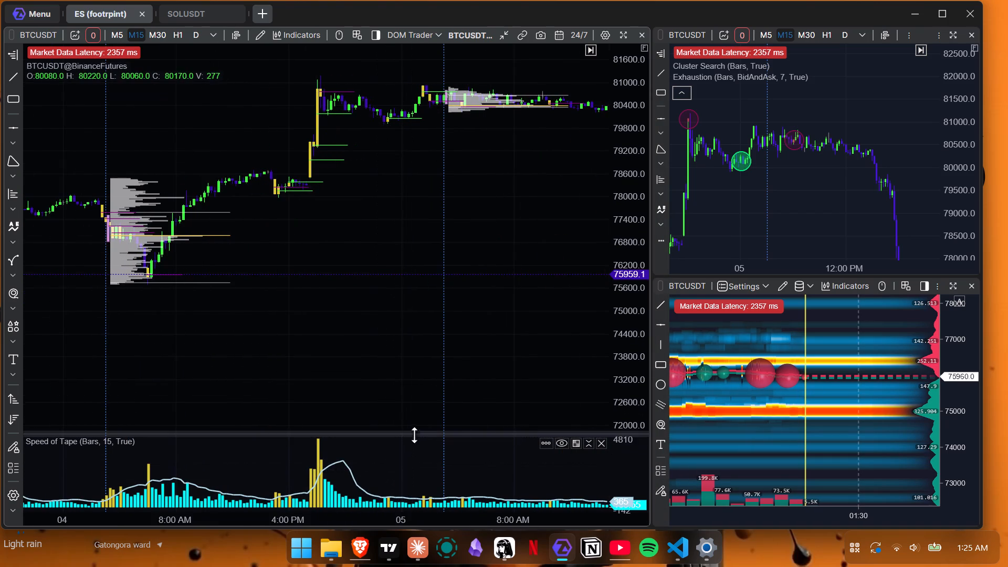
Reopen the Speed of Tape indicator's settings and examine its filter, alert, visualization, drawing and description options.
{"action": "left_click", "coordinate": [543, 442]}
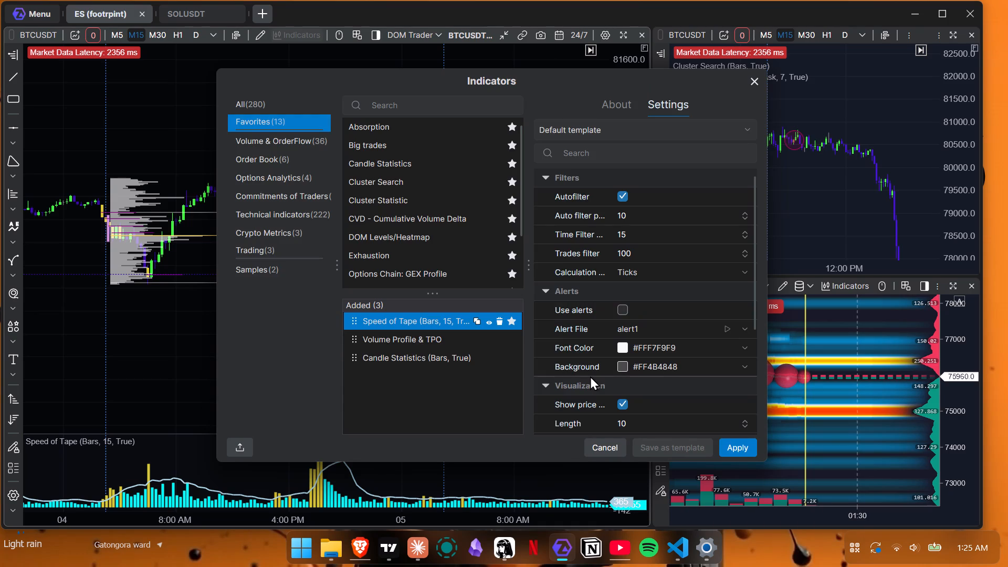
{"action": "left_click", "coordinate": [620, 104]}
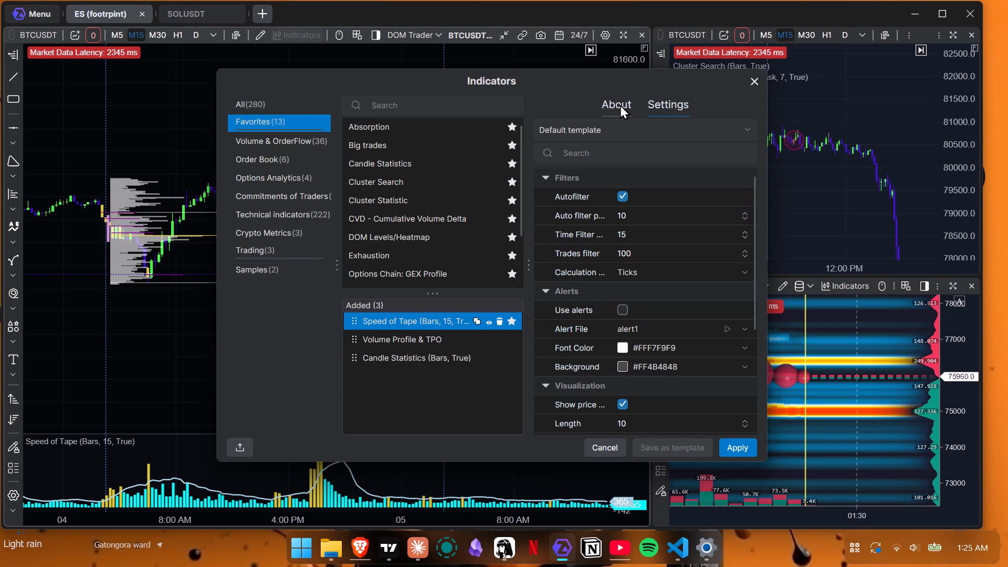
{"action": "left_click", "coordinate": [664, 101]}
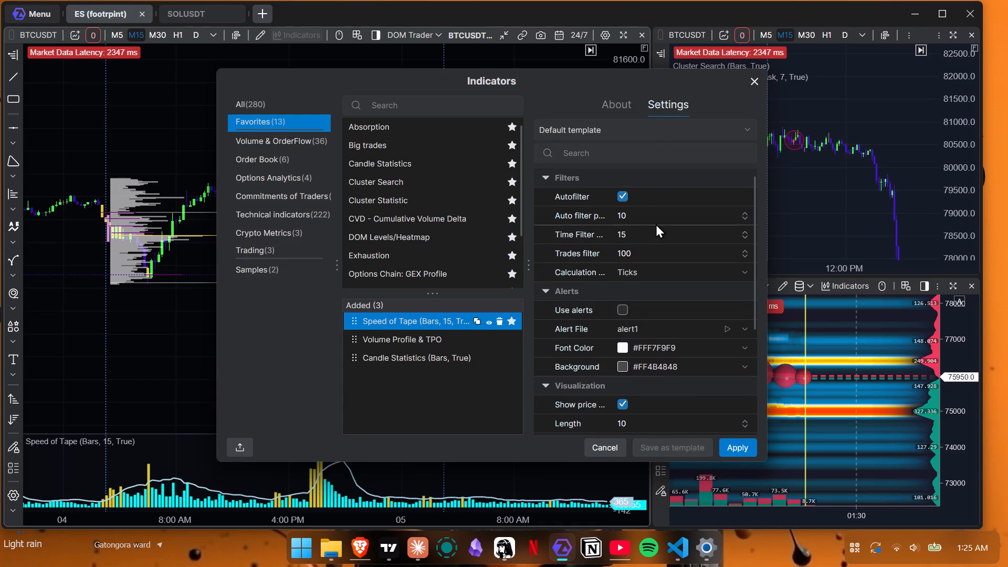
{"action": "scroll", "coordinate": [658, 230], "scroll_direction": "down", "scroll_amount": 4}
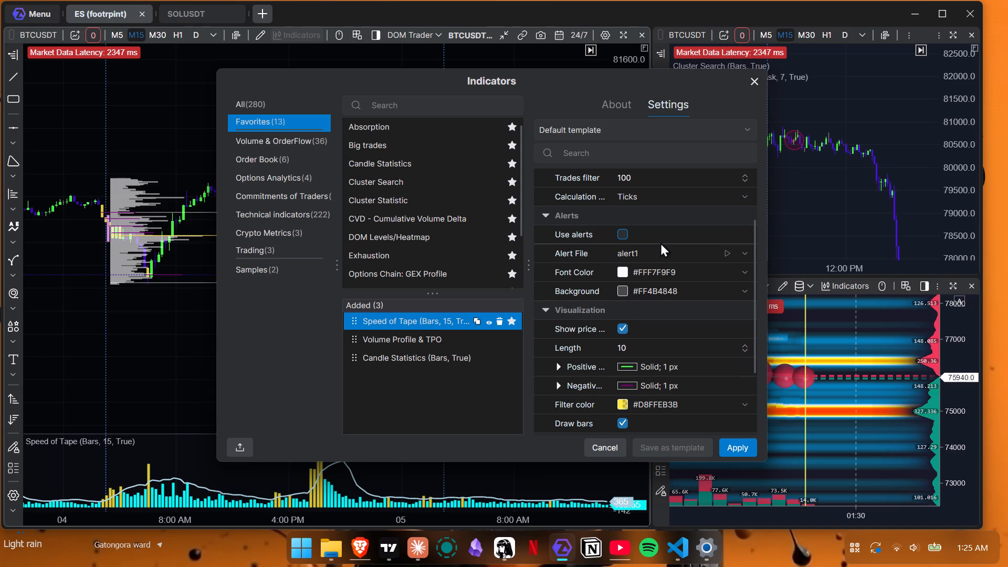
{"action": "scroll", "coordinate": [703, 295], "scroll_direction": "down", "scroll_amount": 4}
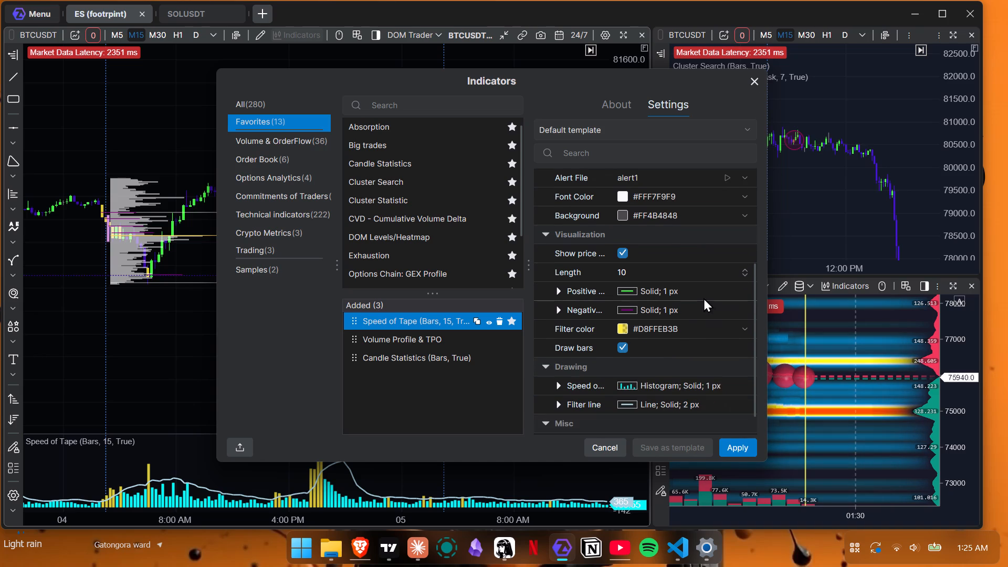
{"action": "scroll", "coordinate": [703, 298], "scroll_direction": "down", "scroll_amount": 7}
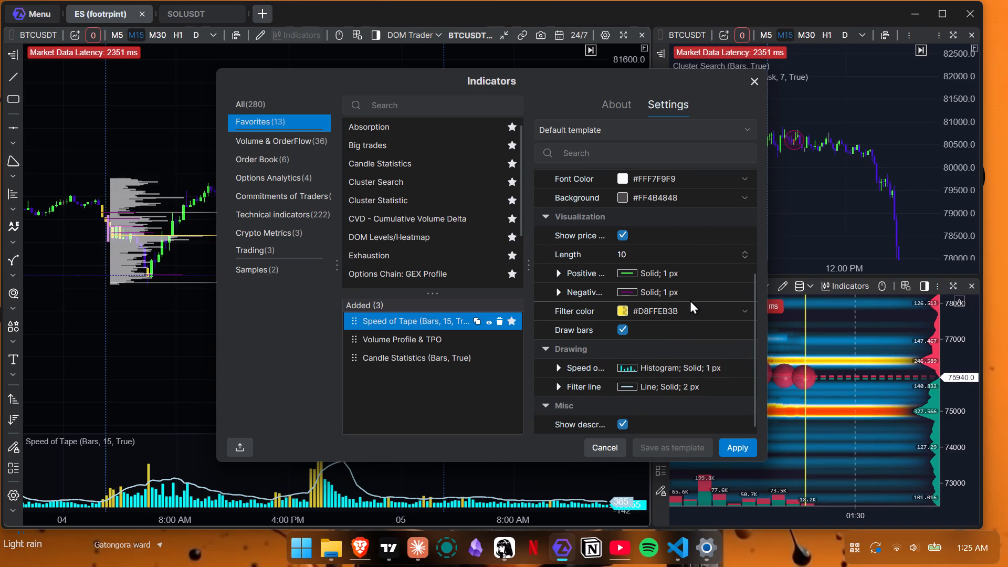
{"action": "scroll", "coordinate": [685, 388], "scroll_direction": "down", "scroll_amount": 4}
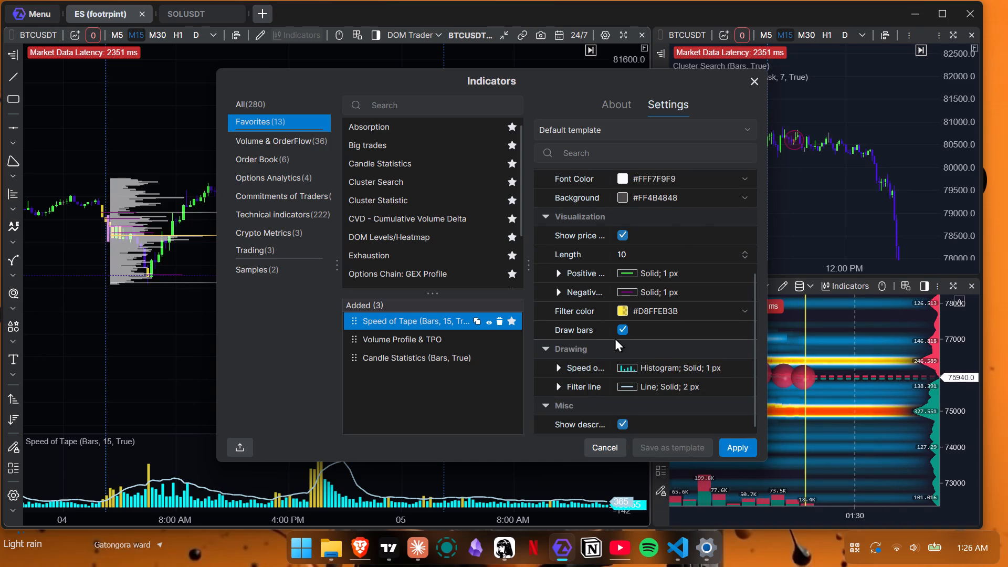
Widen the setting-name column in the Speed of Tape settings so labels such as Show price selection fit in full.
{"action": "left_click_drag", "start_coordinate": [610, 338], "coordinate": [635, 340]}
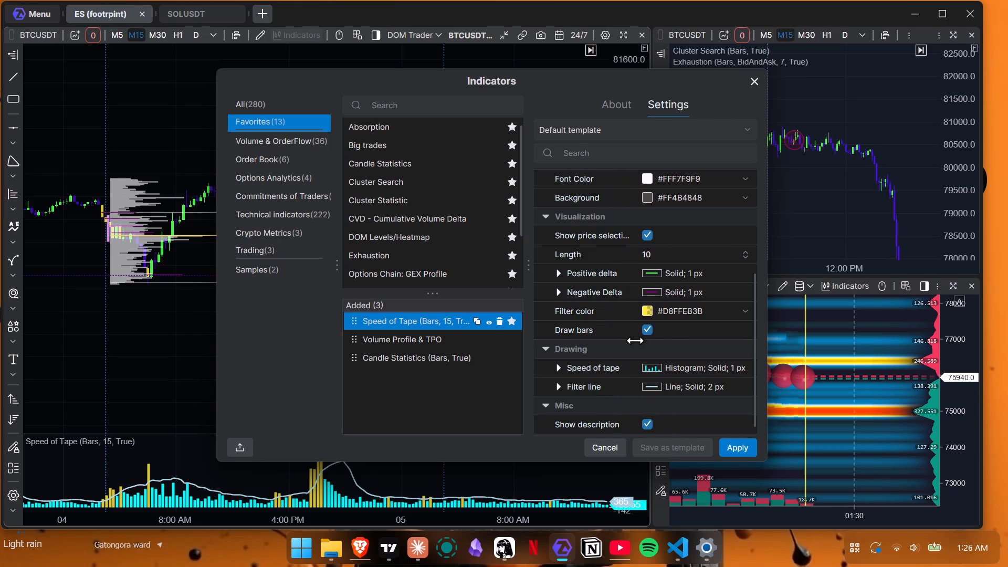
{"action": "left_click_drag", "start_coordinate": [635, 340], "coordinate": [640, 342]}
Set the Speed of Tape Calculation Mode to Delta and apply it to the BTCUSDT chart.
{"action": "scroll", "coordinate": [582, 292], "scroll_direction": "up", "scroll_amount": 1}
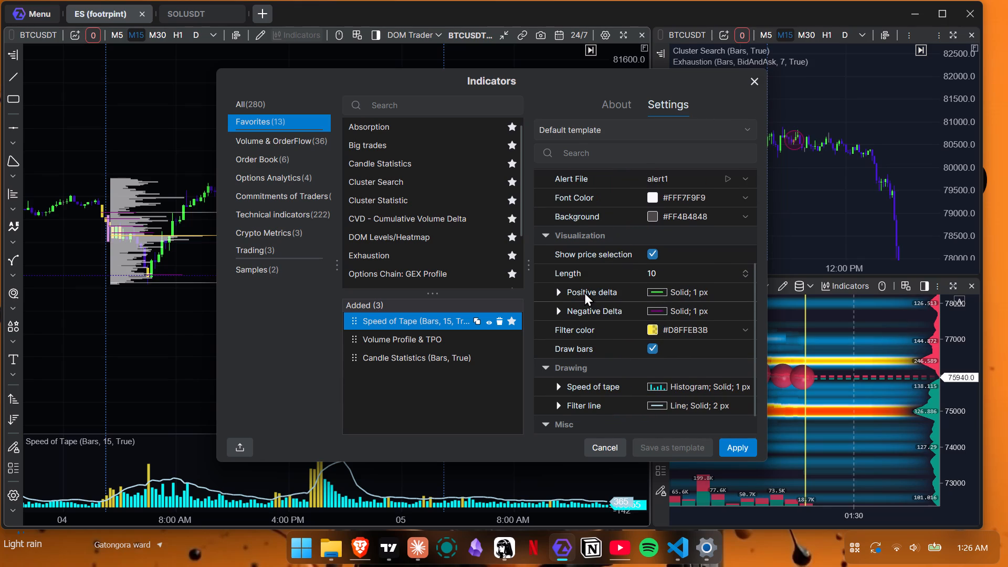
{"action": "scroll", "coordinate": [562, 291], "scroll_direction": "up", "scroll_amount": 4}
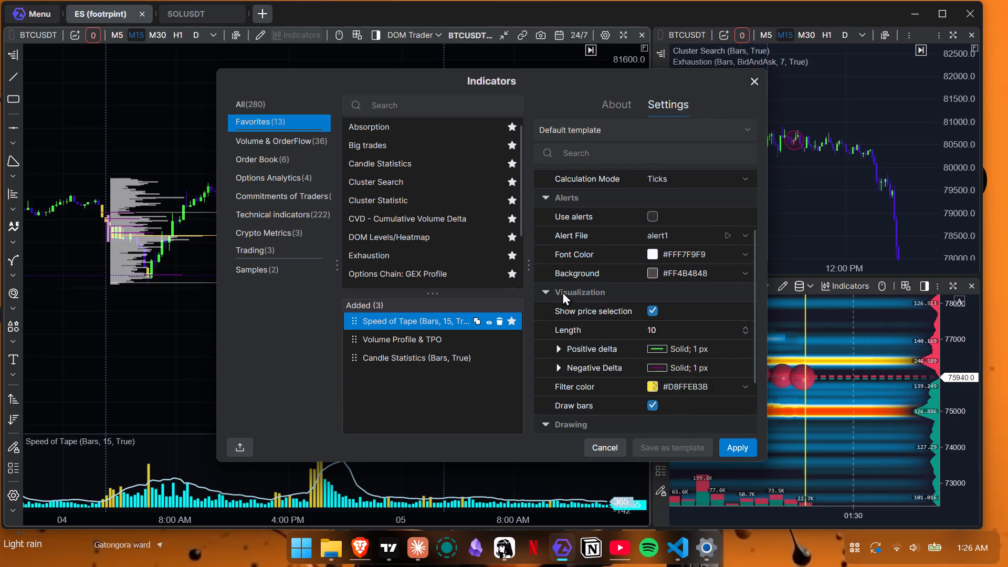
{"action": "scroll", "coordinate": [562, 291], "scroll_direction": "up", "scroll_amount": 10}
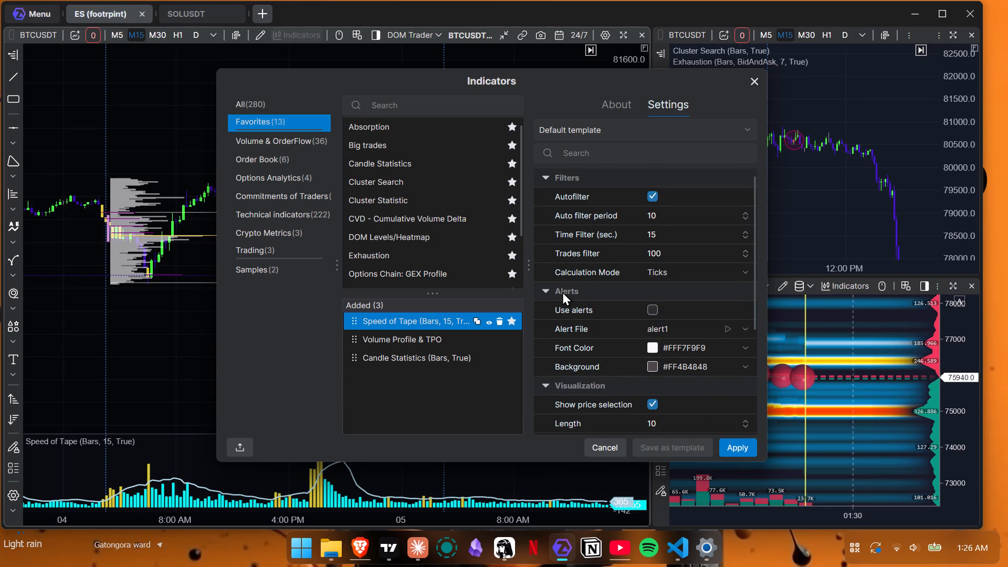
{"action": "scroll", "coordinate": [562, 291], "scroll_direction": "up", "scroll_amount": 3}
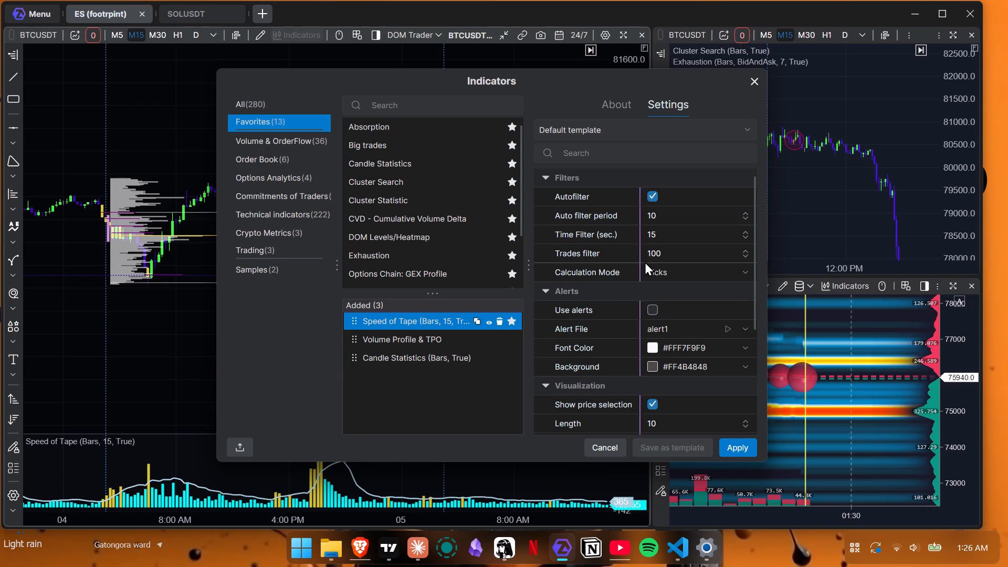
{"action": "left_click", "coordinate": [733, 272]}
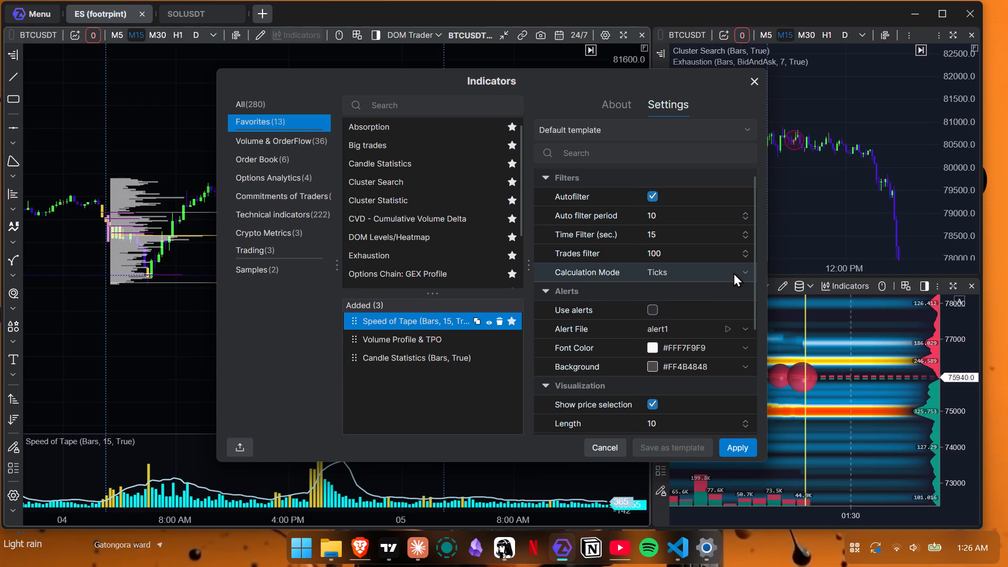
{"action": "left_click", "coordinate": [742, 272]}
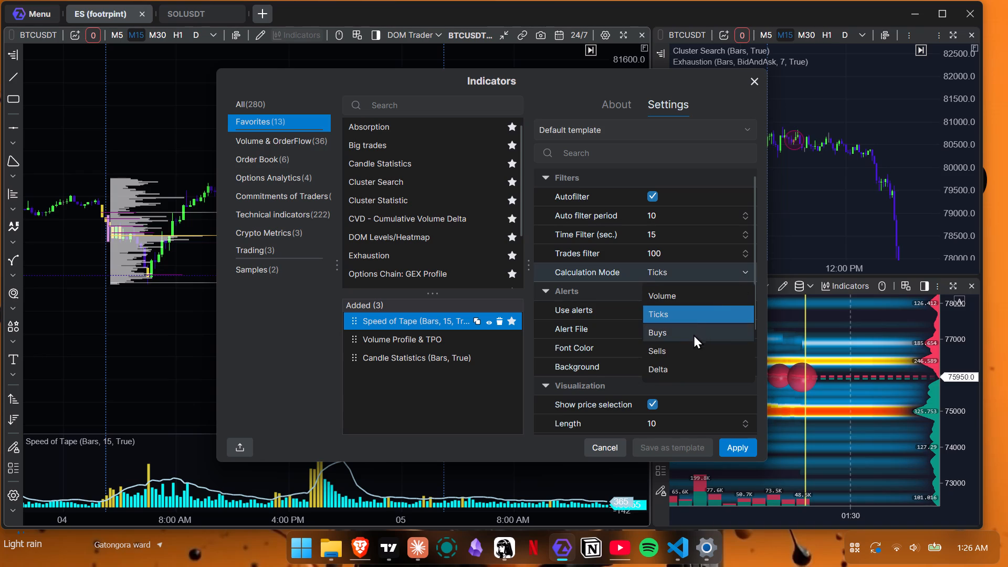
{"action": "left_click", "coordinate": [671, 366]}
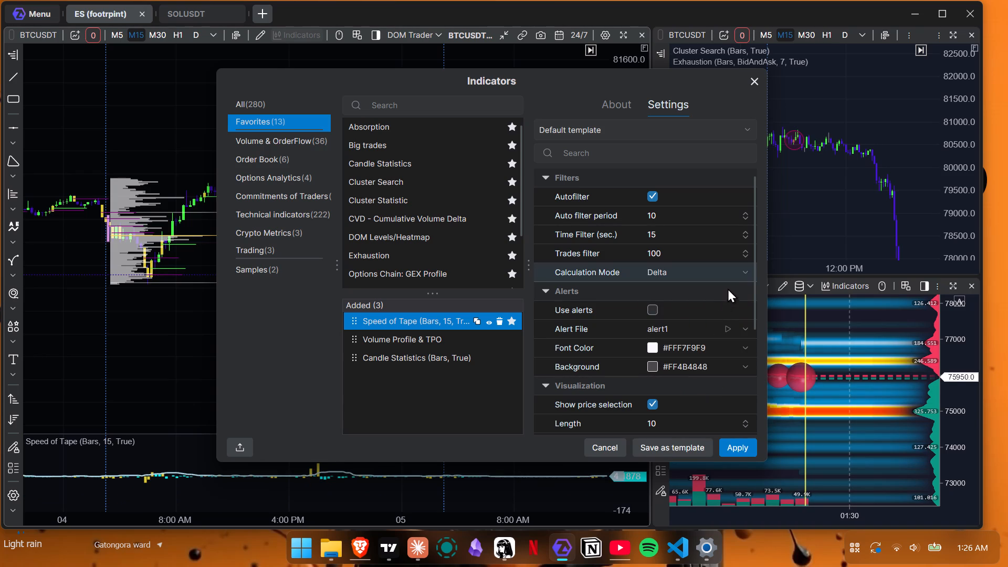
{"action": "left_click", "coordinate": [736, 446]}
Examine the delta-based Speed of Tape histogram alongside the BTCUSDT price moves through the most recent candles.
{"action": "scroll", "coordinate": [472, 473], "scroll_direction": "up", "scroll_amount": 4}
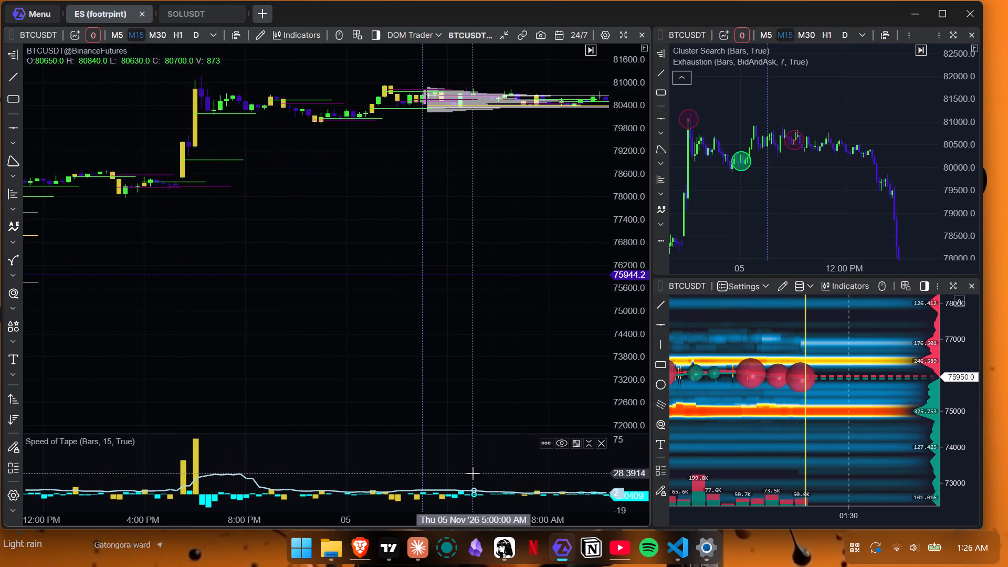
{"action": "scroll", "coordinate": [472, 473], "scroll_direction": "down", "scroll_amount": 1}
{"action": "scroll", "coordinate": [335, 311], "scroll_direction": "down", "scroll_amount": 1}
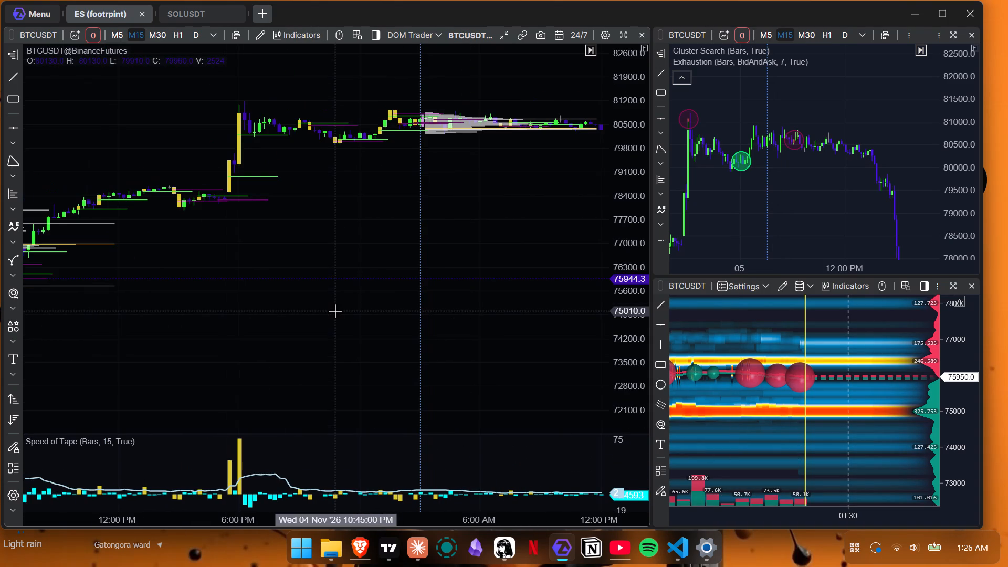
{"action": "left_click_drag", "start_coordinate": [335, 311], "coordinate": [157, 326]}
{"action": "left_click_drag", "start_coordinate": [452, 318], "coordinate": [282, 289]}
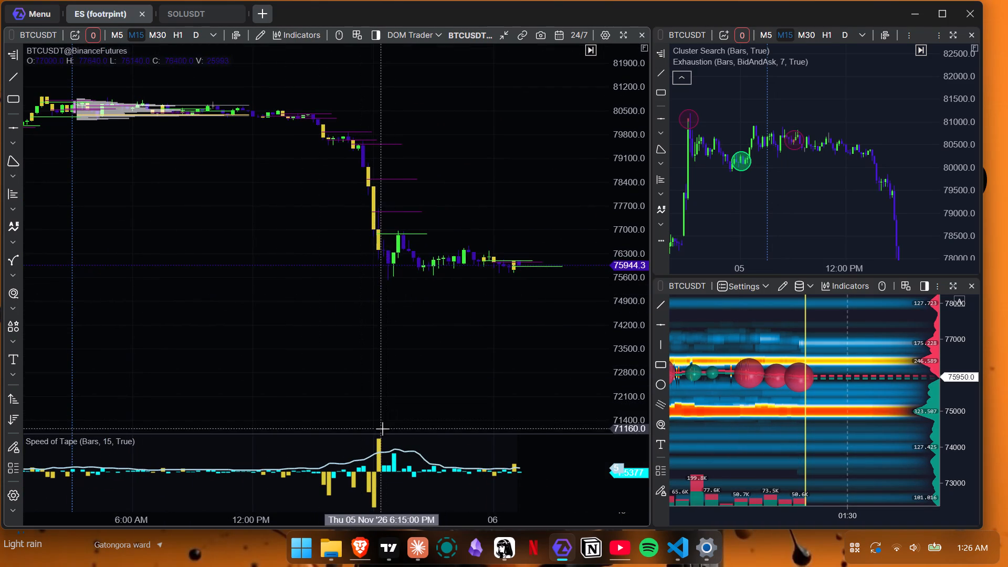
{"action": "scroll", "coordinate": [429, 379], "scroll_direction": "up", "scroll_amount": 4}
{"action": "left_click_drag", "start_coordinate": [412, 332], "coordinate": [401, 366]}
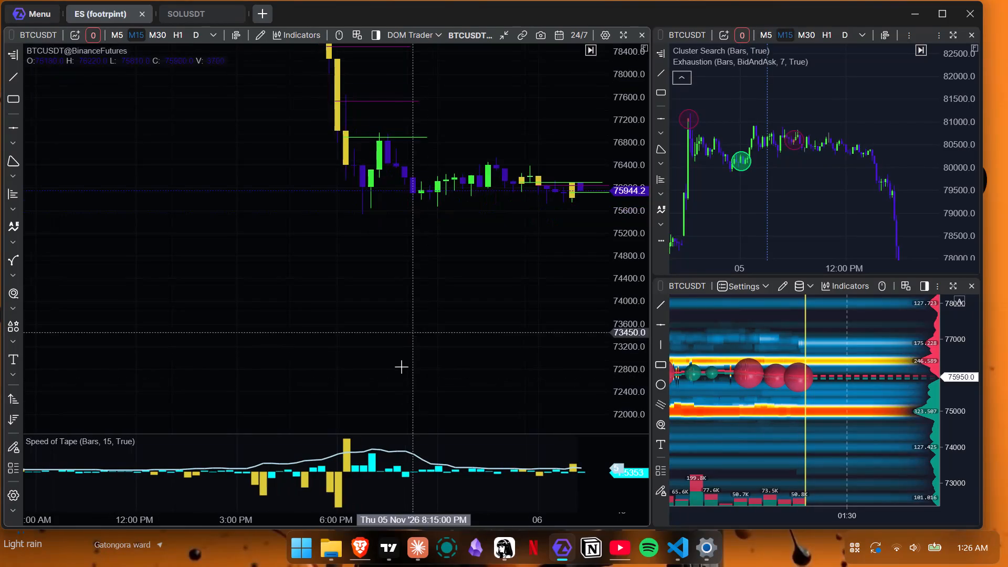
Compare the delta-based Speed of Tape bars with the BTCUSDT sell-off candles and their price selection lines.
{"action": "left_click_drag", "start_coordinate": [401, 366], "coordinate": [414, 453]}
{"action": "scroll", "coordinate": [223, 243], "scroll_direction": "up", "scroll_amount": 3}
{"action": "left_click_drag", "start_coordinate": [243, 233], "coordinate": [304, 406]}
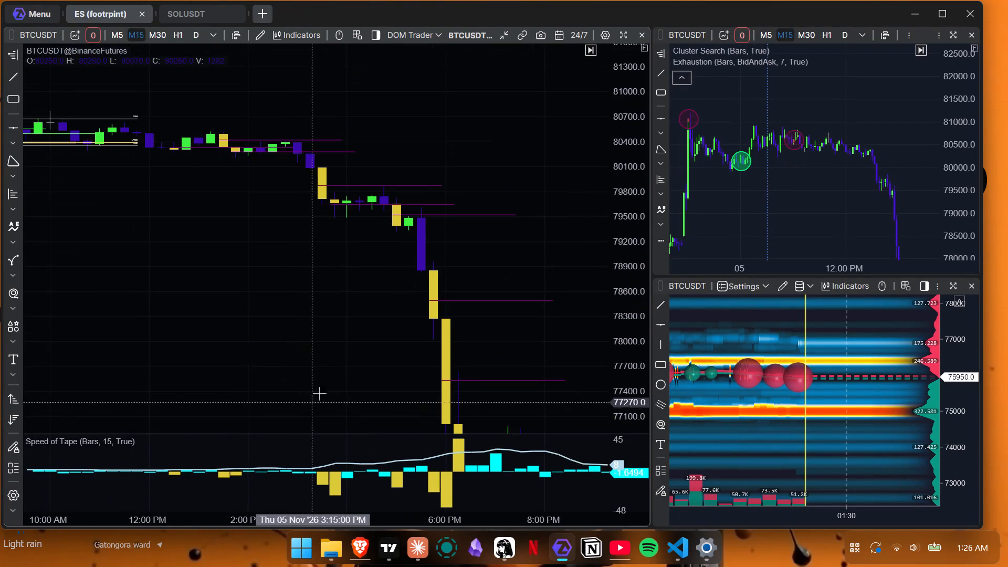
{"action": "scroll", "coordinate": [324, 386], "scroll_direction": "down", "scroll_amount": 2}
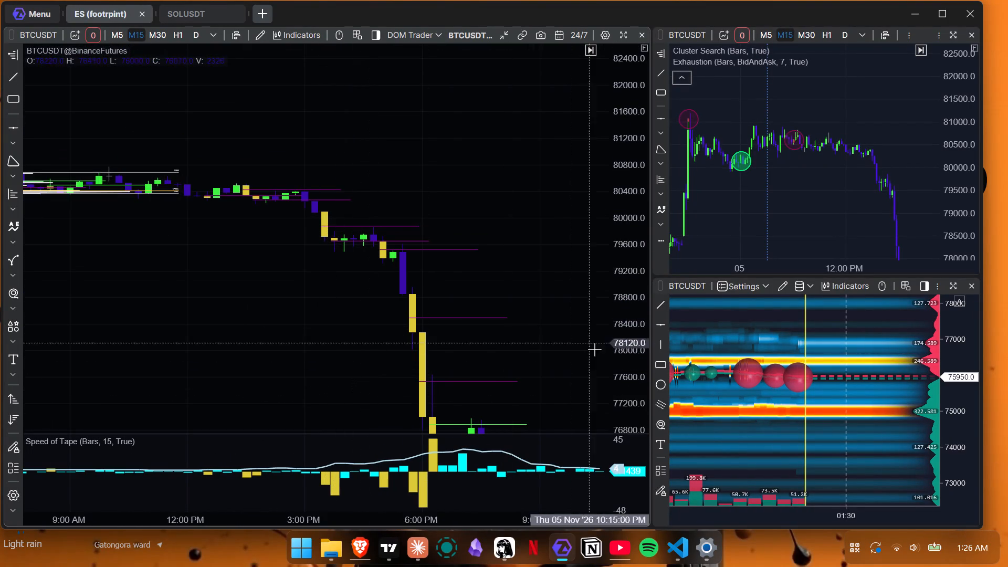
{"action": "left_click_drag", "start_coordinate": [620, 385], "coordinate": [616, 229]}
{"action": "scroll", "coordinate": [381, 213], "scroll_direction": "down", "scroll_amount": 1}
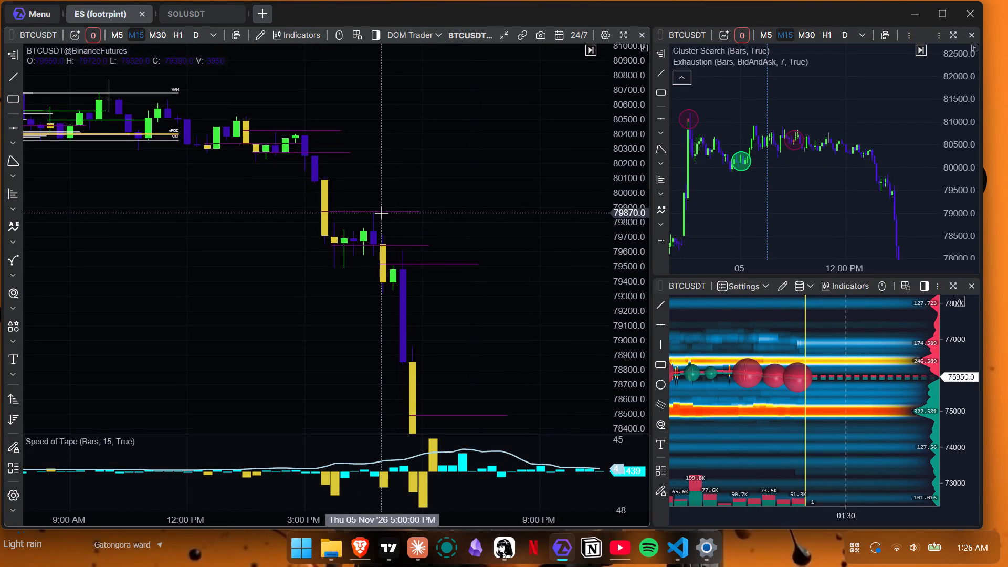
{"action": "scroll", "coordinate": [381, 213], "scroll_direction": "down", "scroll_amount": 2}
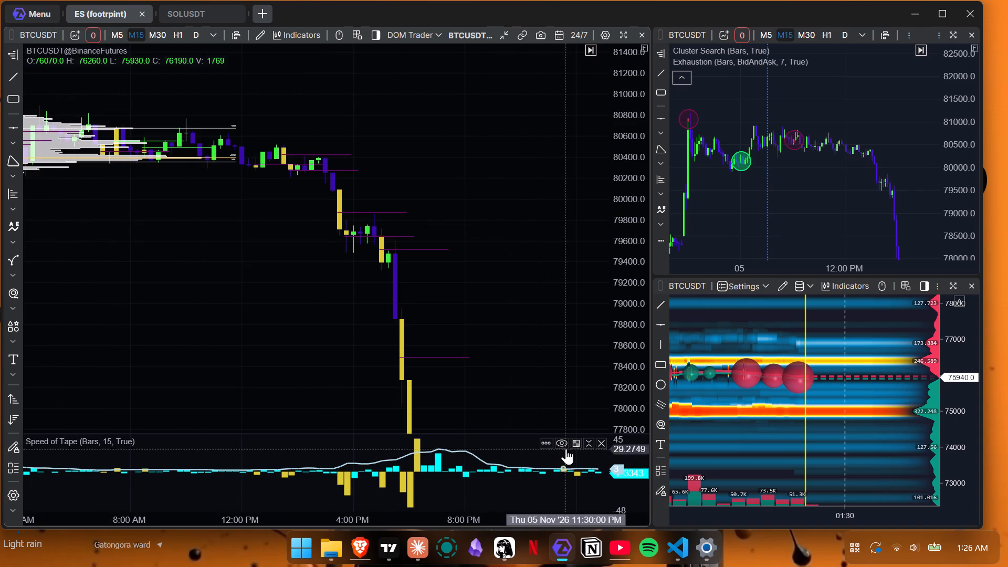
Reopen the Speed of Tape settings and widen the setting-name column so labels such as Negative Delta fit in full.
{"action": "left_click", "coordinate": [549, 446]}
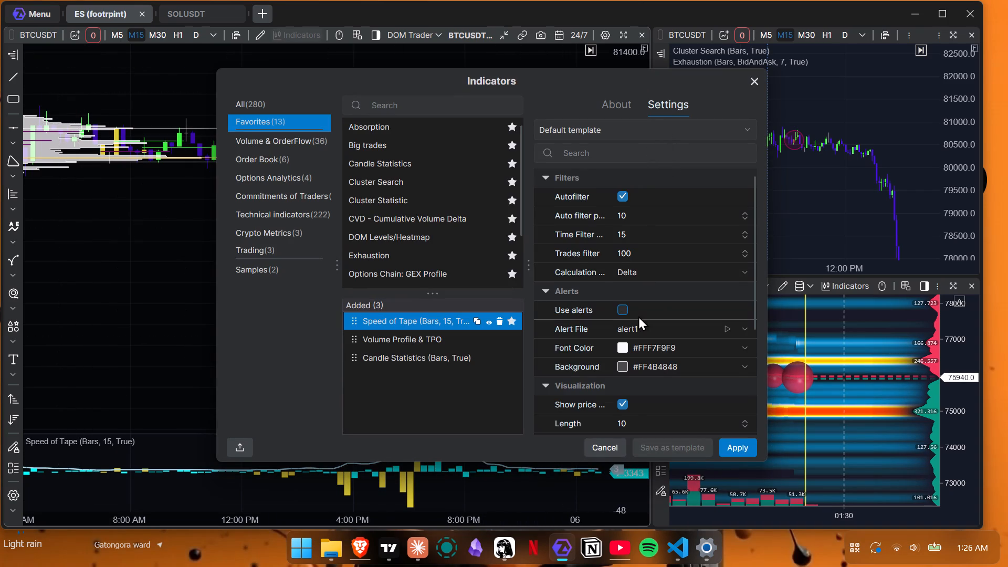
{"action": "scroll", "coordinate": [638, 316], "scroll_direction": "down", "scroll_amount": 6}
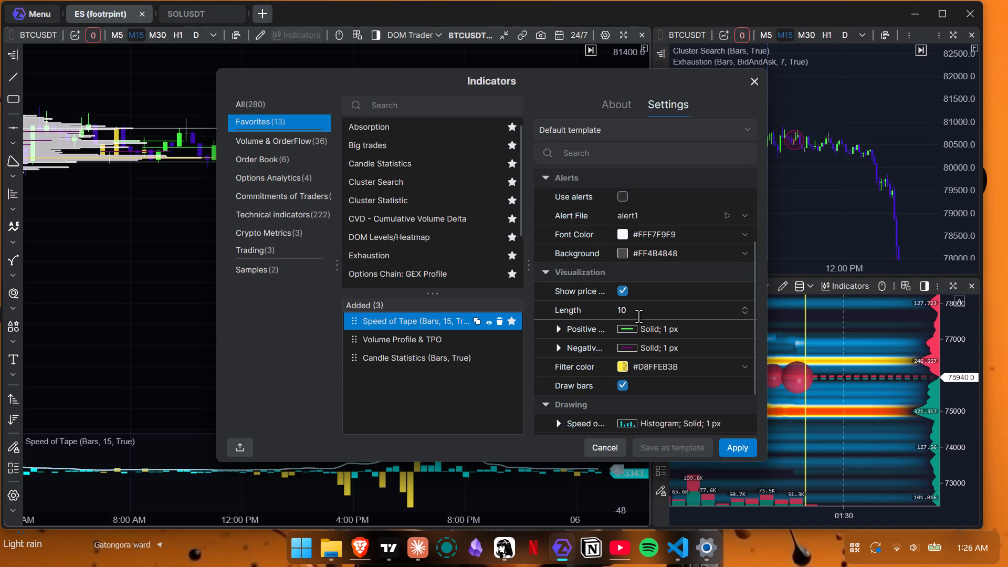
{"action": "scroll", "coordinate": [638, 316], "scroll_direction": "down", "scroll_amount": 5}
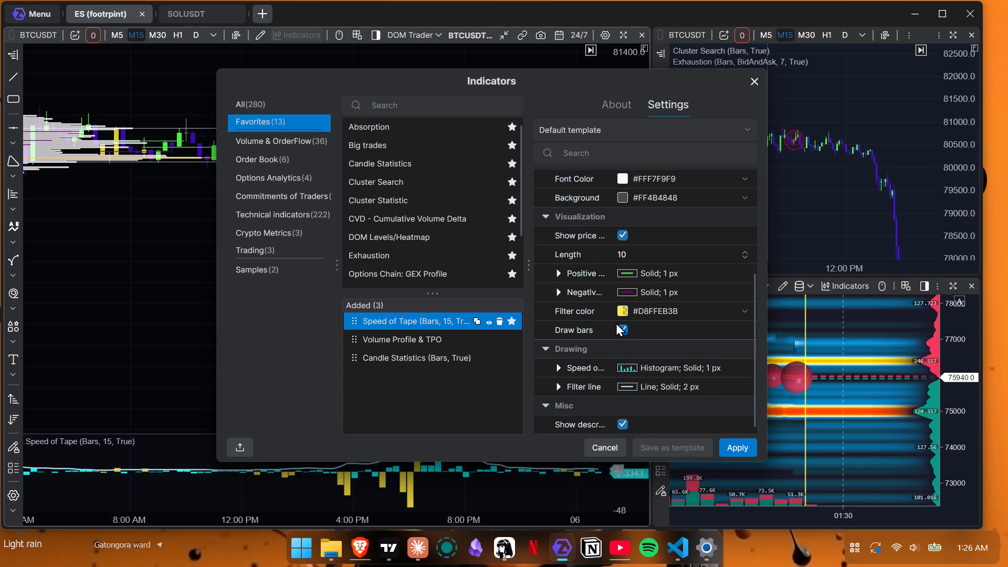
{"action": "left_click_drag", "start_coordinate": [609, 325], "coordinate": [653, 334]}
Expand the Speed of Tape Filter line options and examine them together with the visualization and alert settings.
{"action": "scroll", "coordinate": [623, 285], "scroll_direction": "down", "scroll_amount": 1}
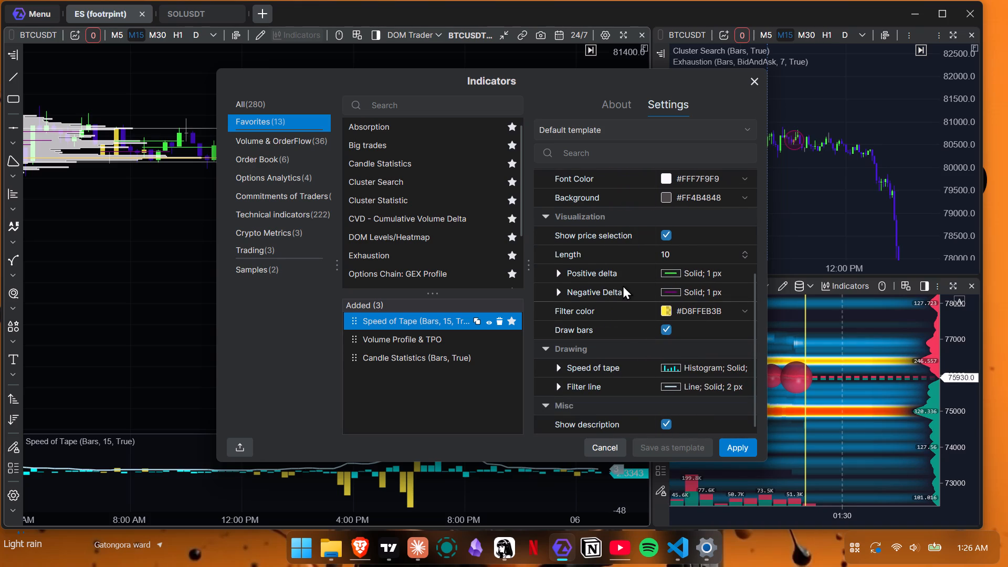
{"action": "scroll", "coordinate": [623, 285], "scroll_direction": "down", "scroll_amount": 4}
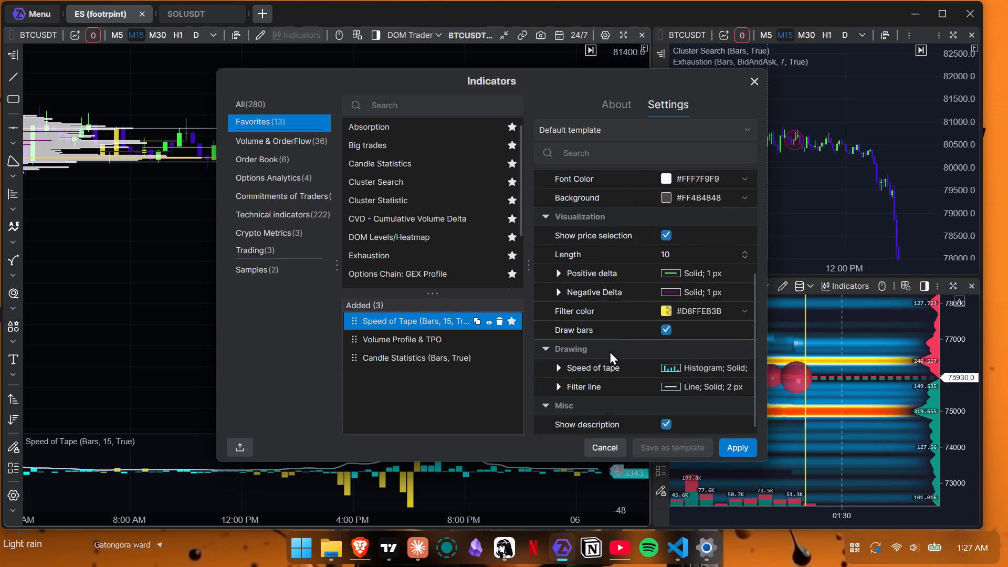
{"action": "left_click", "coordinate": [559, 393]}
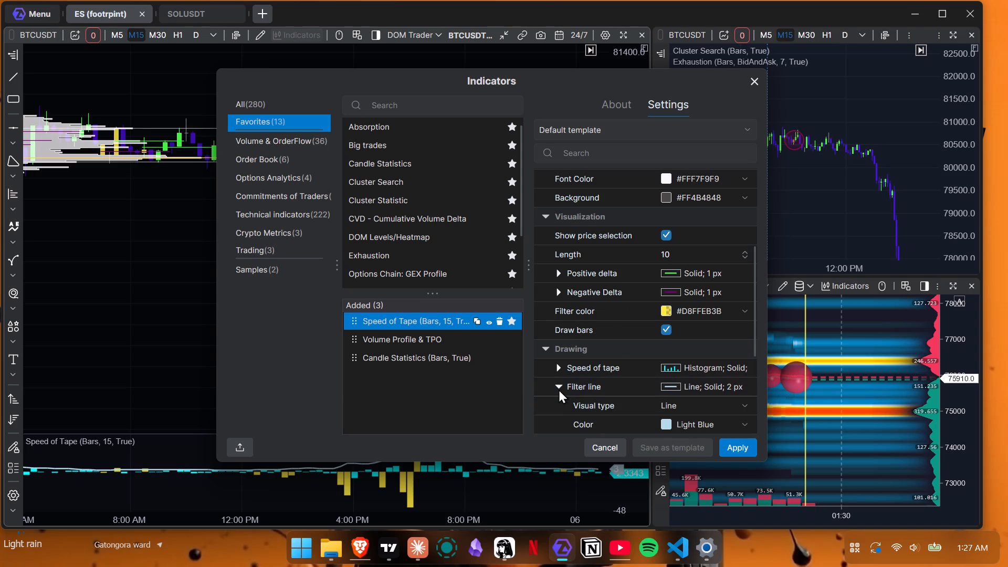
{"action": "scroll", "coordinate": [585, 387], "scroll_direction": "down", "scroll_amount": 6}
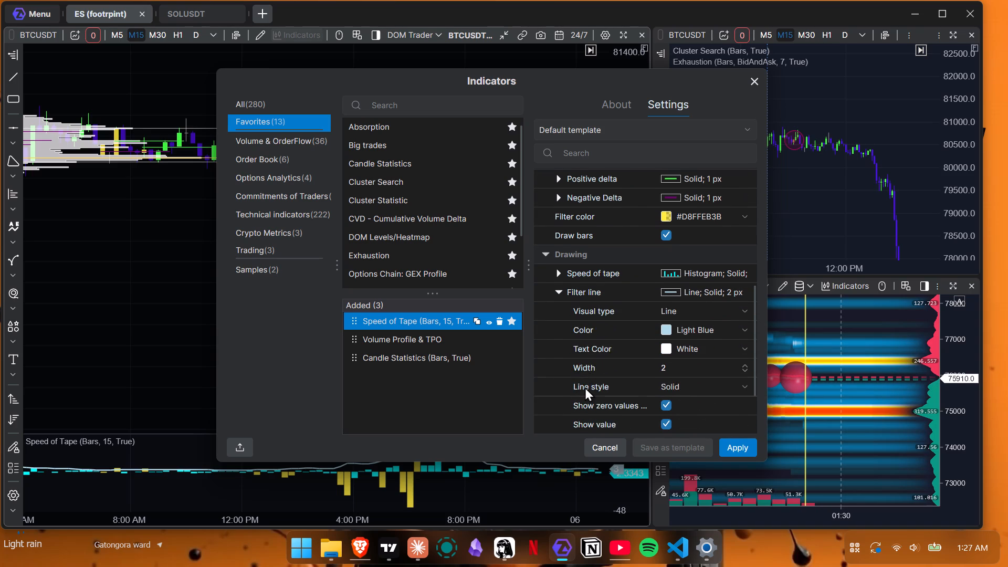
{"action": "scroll", "coordinate": [585, 387], "scroll_direction": "down", "scroll_amount": 6}
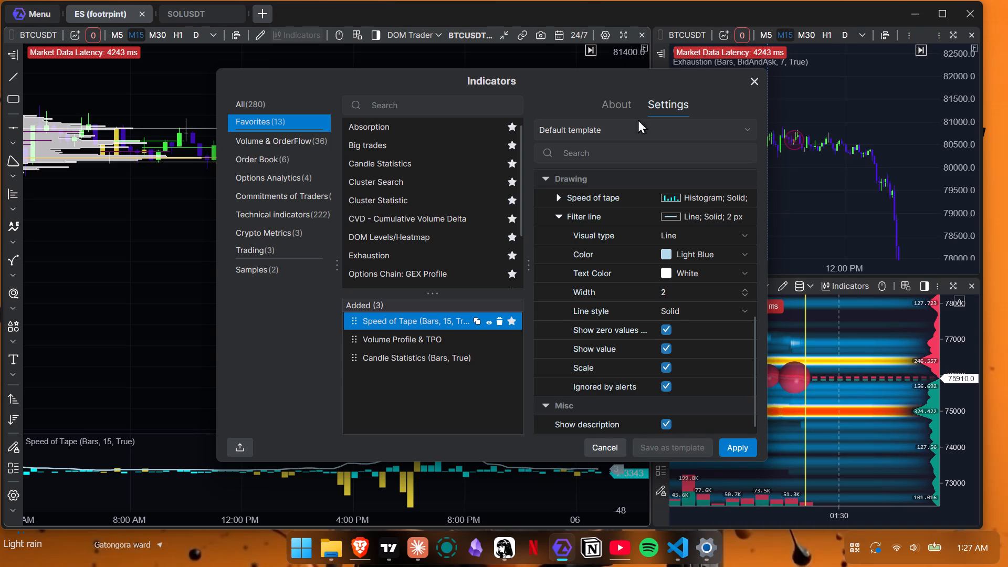
{"action": "scroll", "coordinate": [660, 276], "scroll_direction": "down", "scroll_amount": 5}
{"action": "scroll", "coordinate": [661, 279], "scroll_direction": "up", "scroll_amount": 5}
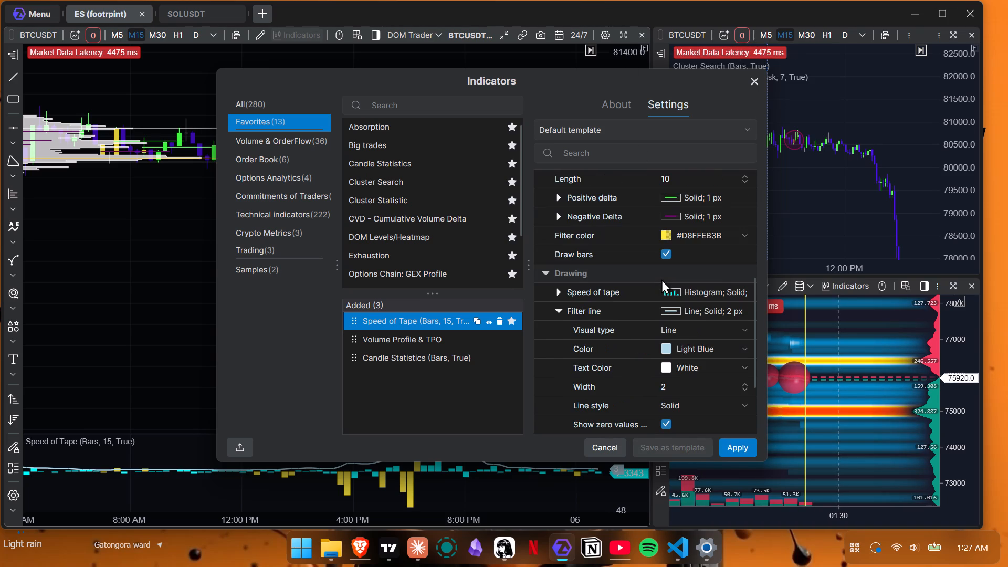
{"action": "scroll", "coordinate": [650, 221], "scroll_direction": "up", "scroll_amount": 2}
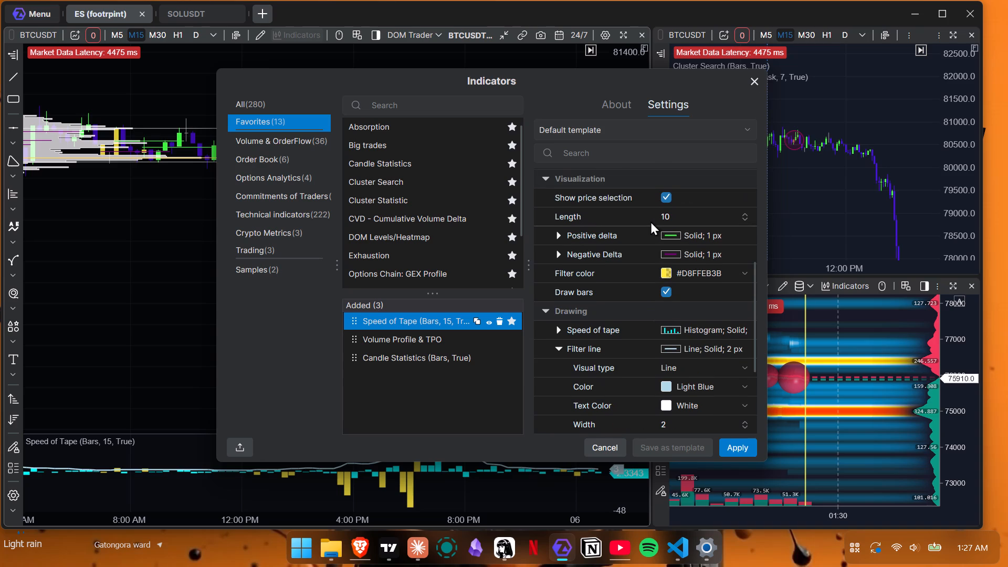
{"action": "scroll", "coordinate": [650, 217], "scroll_direction": "up", "scroll_amount": 6}
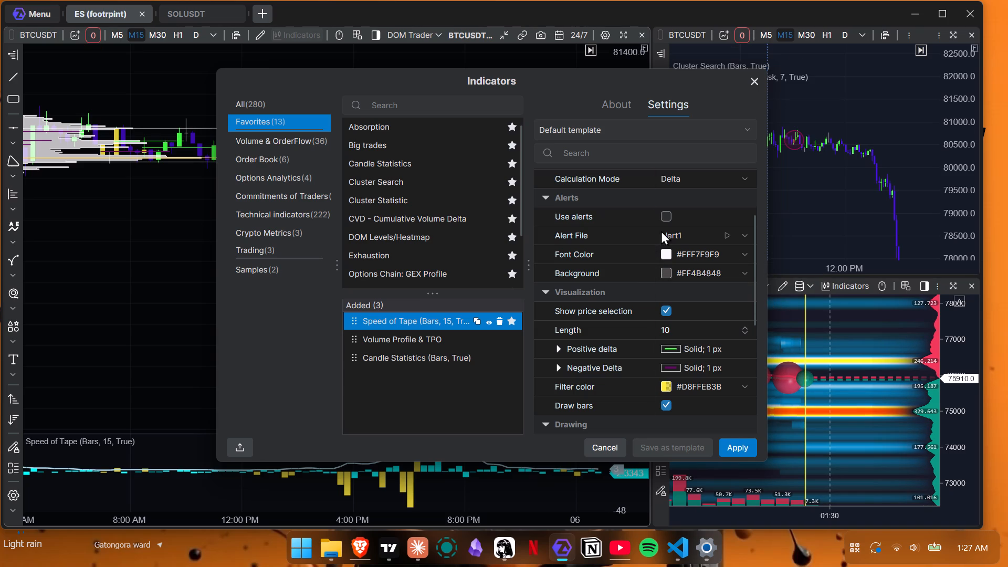
Turn off Show price selection in the Speed of Tape visualization settings.
{"action": "scroll", "coordinate": [657, 293], "scroll_direction": "down", "scroll_amount": 1}
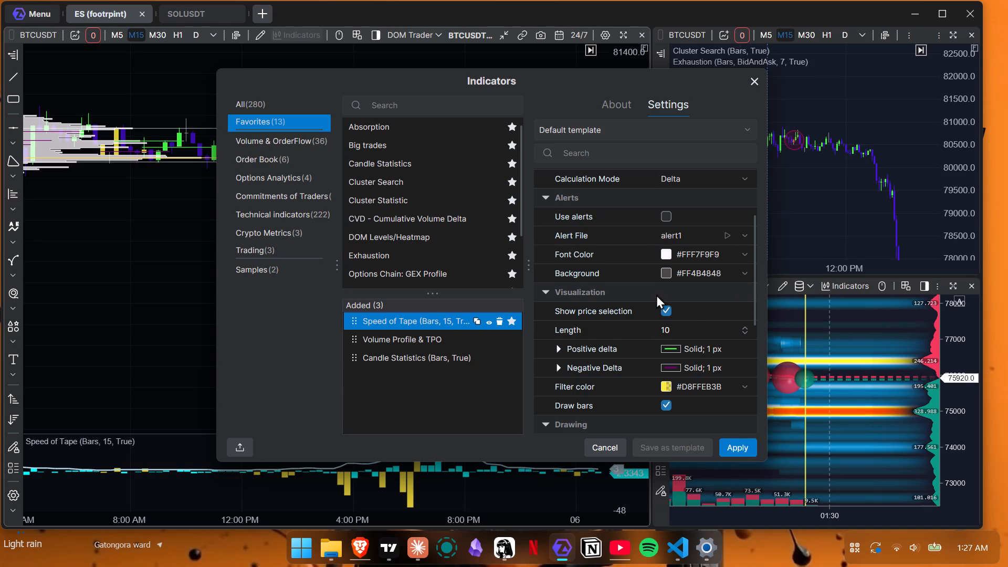
{"action": "scroll", "coordinate": [656, 295], "scroll_direction": "down", "scroll_amount": 1}
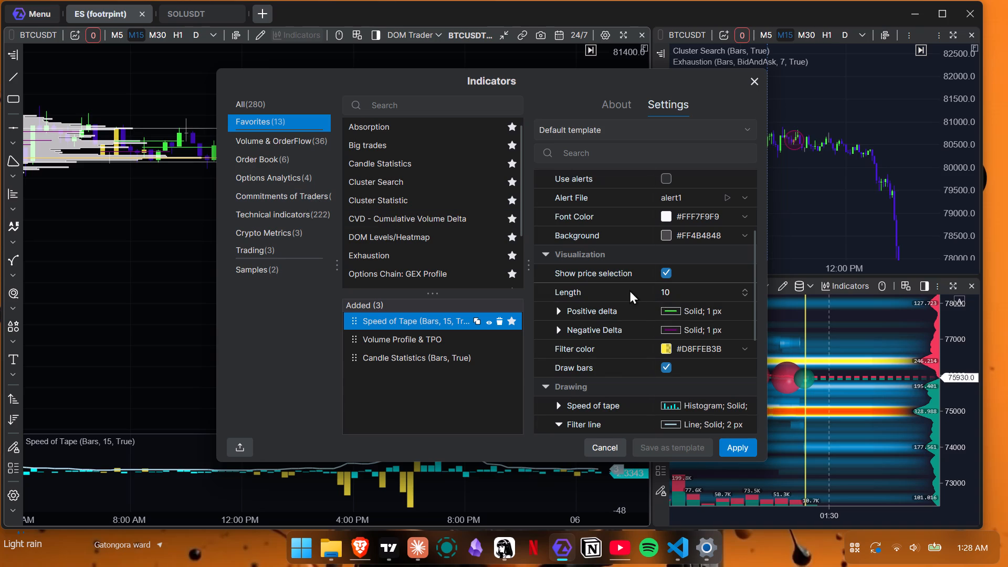
{"action": "left_click", "coordinate": [669, 278]}
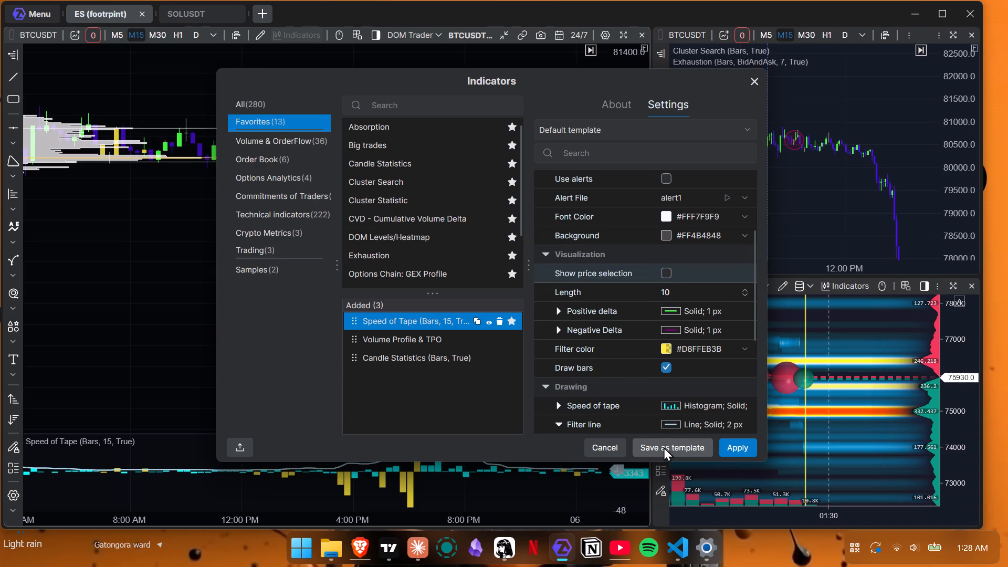
Save the current Speed of Tape settings as a template named "order ty".
{"action": "left_click", "coordinate": [664, 447]}
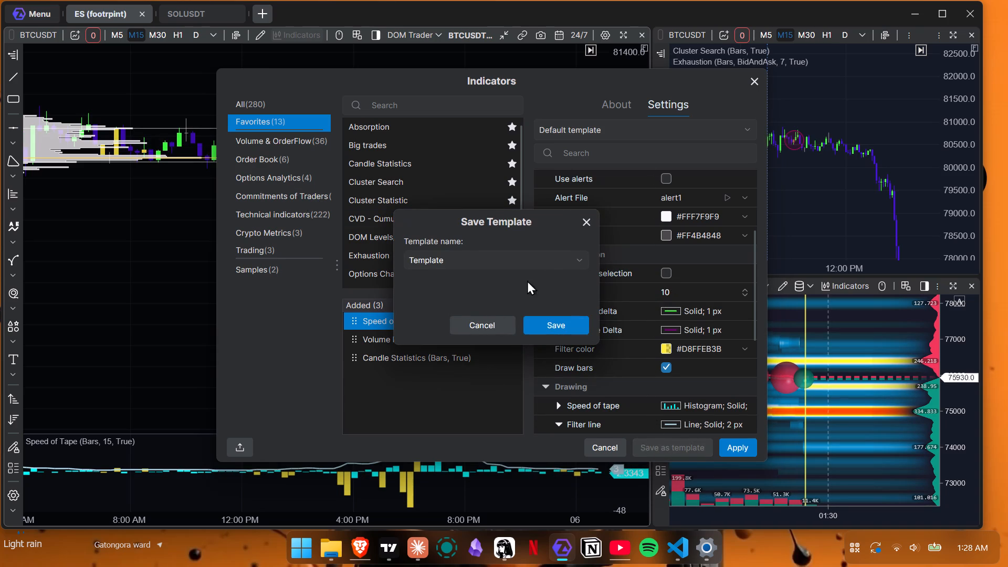
{"action": "left_click", "coordinate": [576, 256]}
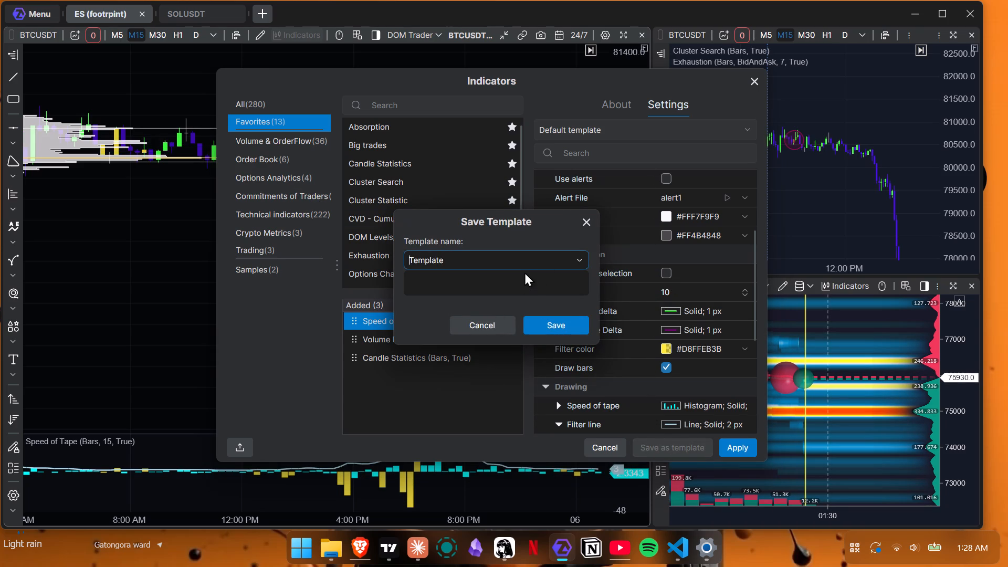
{"action": "left_click", "coordinate": [523, 262]}
{"action": "left_click", "coordinate": [522, 262]}
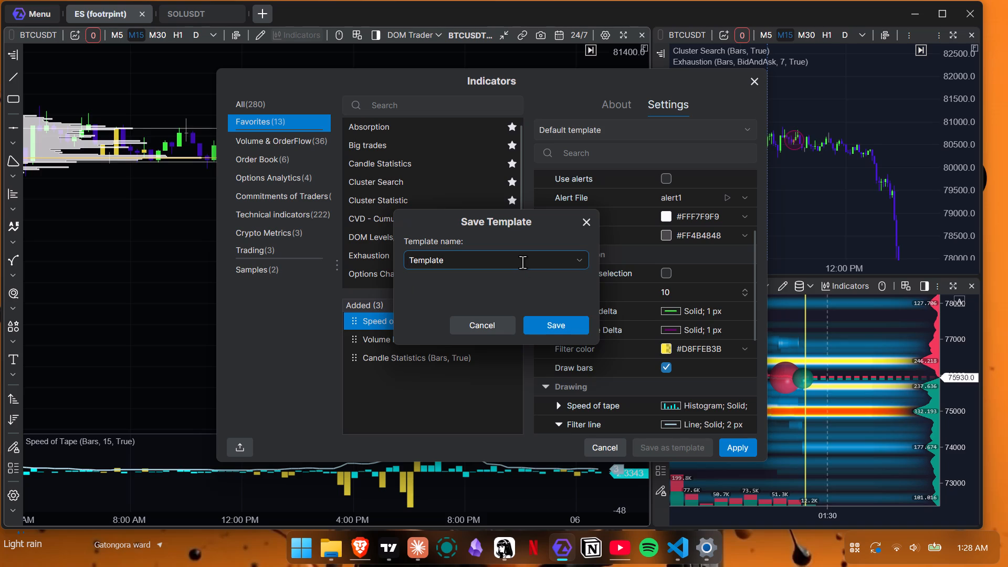
{"action": "key", "text": "BackSpace"}
{"action": "key", "text": "BackSpace"}
{"action": "key", "text": "BackSpace"}
{"action": "key", "text": "BackSpace"}
{"action": "key", "text": "BackSpace"}
{"action": "key", "text": "BackSpace"}
{"action": "key", "text": "BackSpace"}
{"action": "key", "text": "BackSpace"}
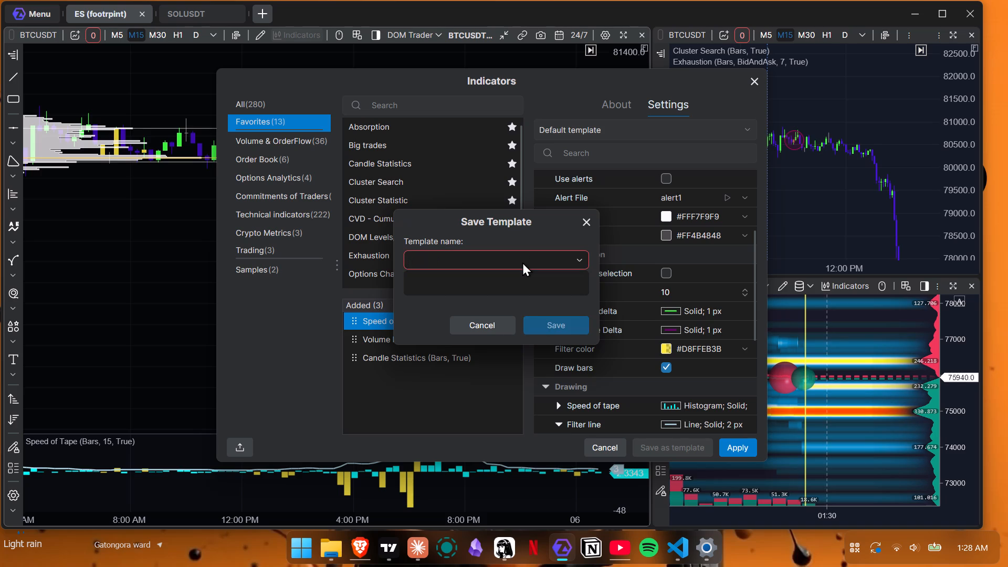
{"action": "type", "text": "order"}
{"action": "key", "text": "space"}
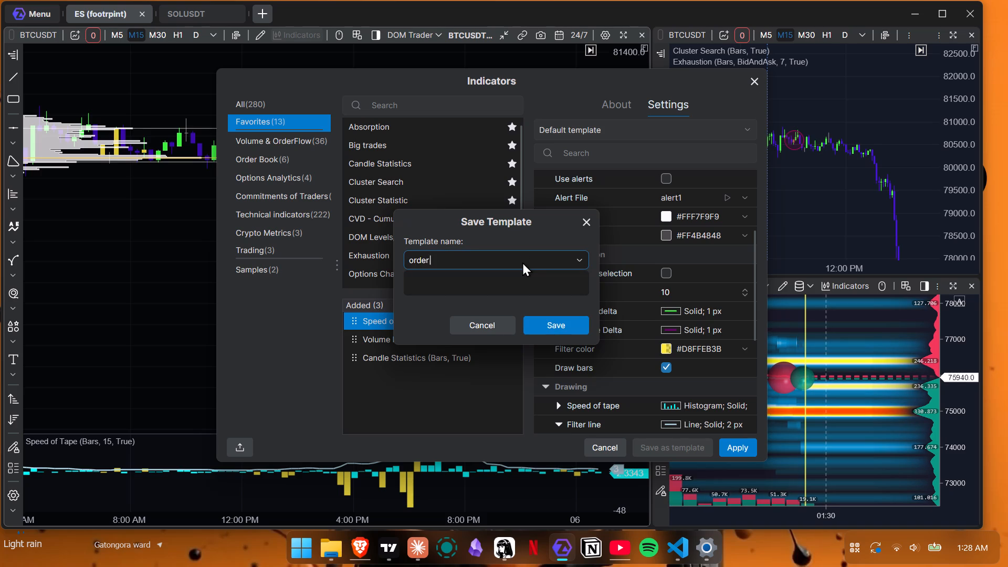
{"action": "type", "text": "ty"}
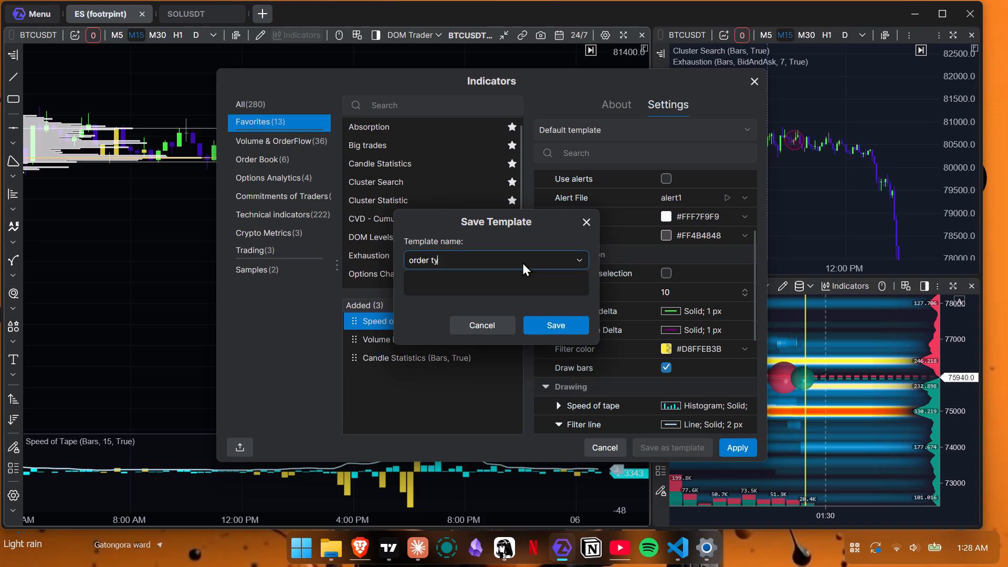
{"action": "left_click", "coordinate": [539, 319]}
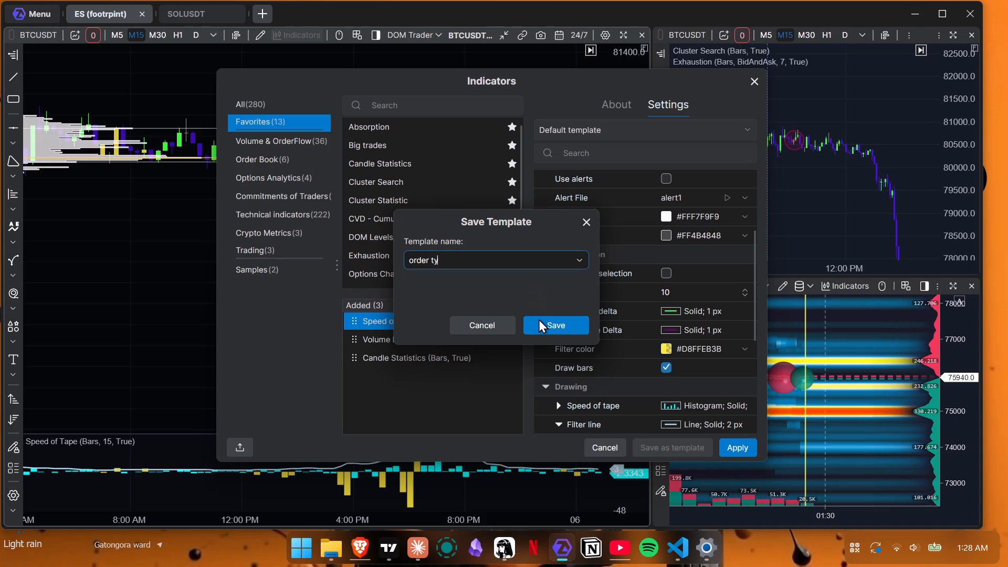
{"action": "left_click", "coordinate": [539, 322]}
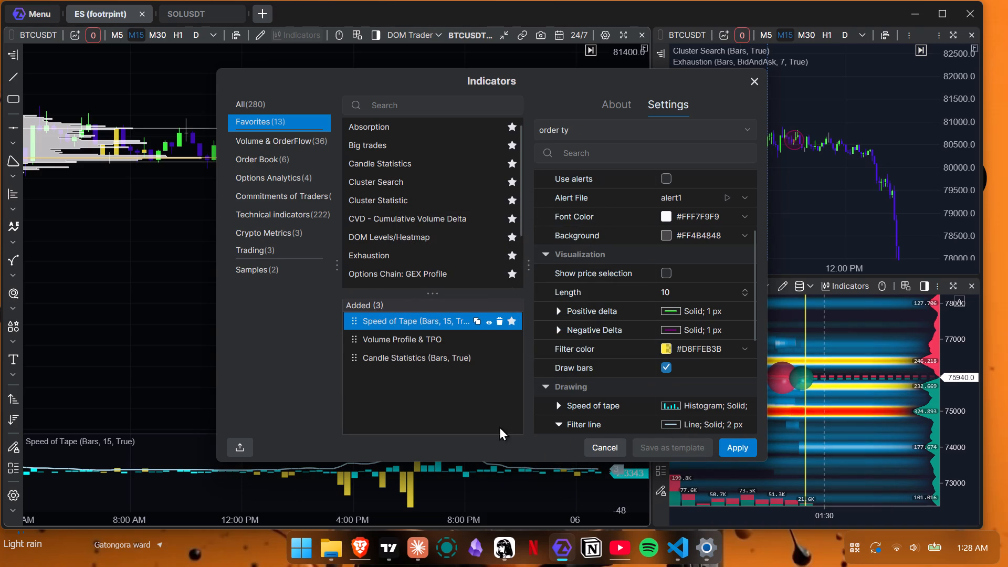
Make the Speed of Tape Filter color more transparent, setting it to #BEFFEB3B.
{"action": "left_click", "coordinate": [709, 349]}
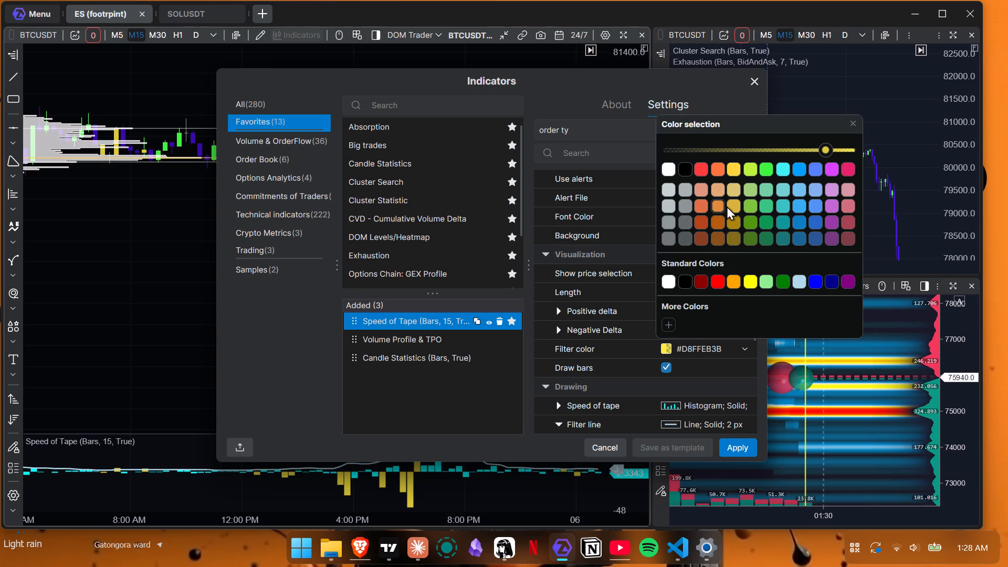
{"action": "left_click", "coordinate": [806, 150]}
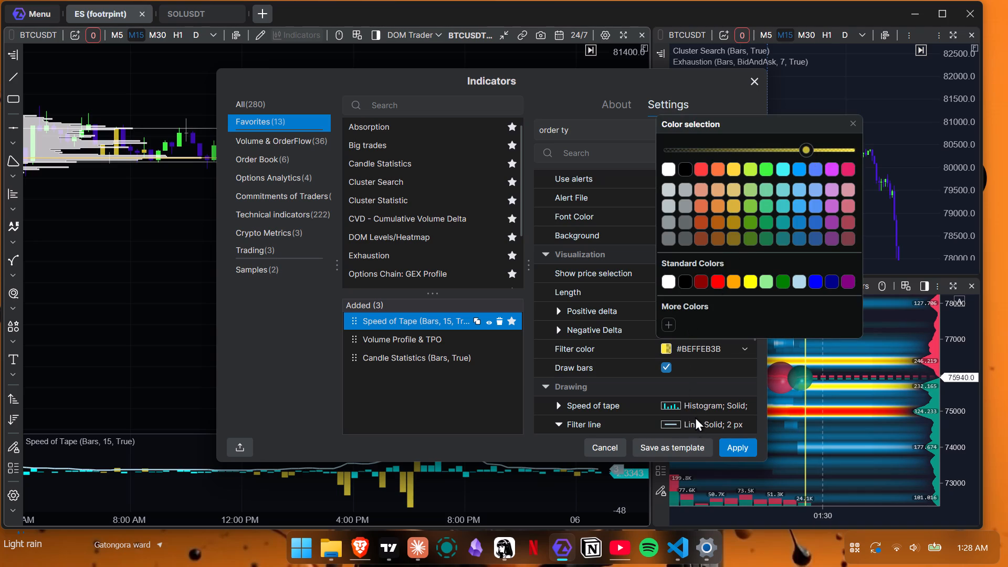
{"action": "left_click", "coordinate": [565, 446]}
Save the Speed of Tape settings to the "order ty" template again and apply them to the chart.
{"action": "left_click", "coordinate": [668, 447]}
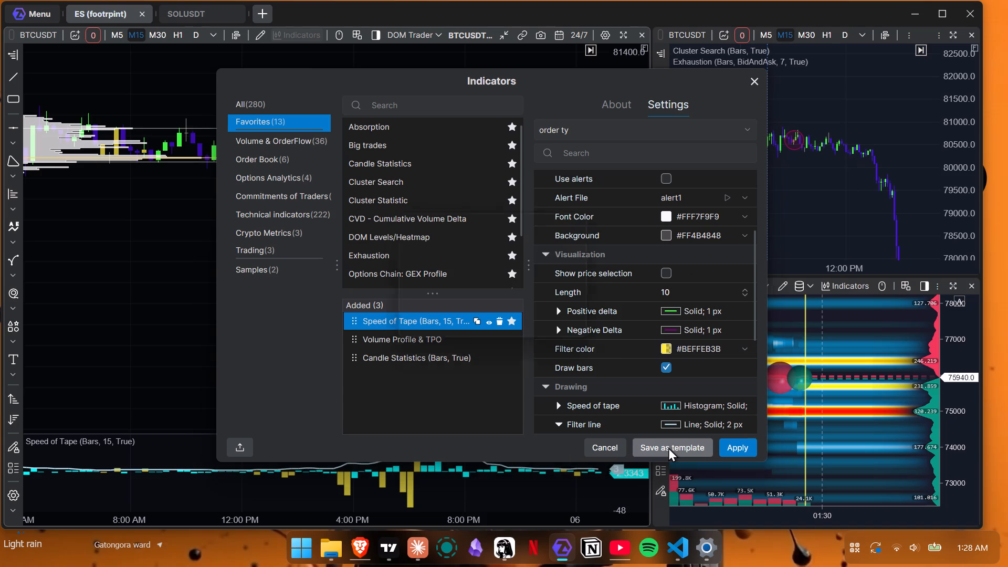
{"action": "left_click", "coordinate": [540, 254]}
{"action": "left_click", "coordinate": [515, 267]}
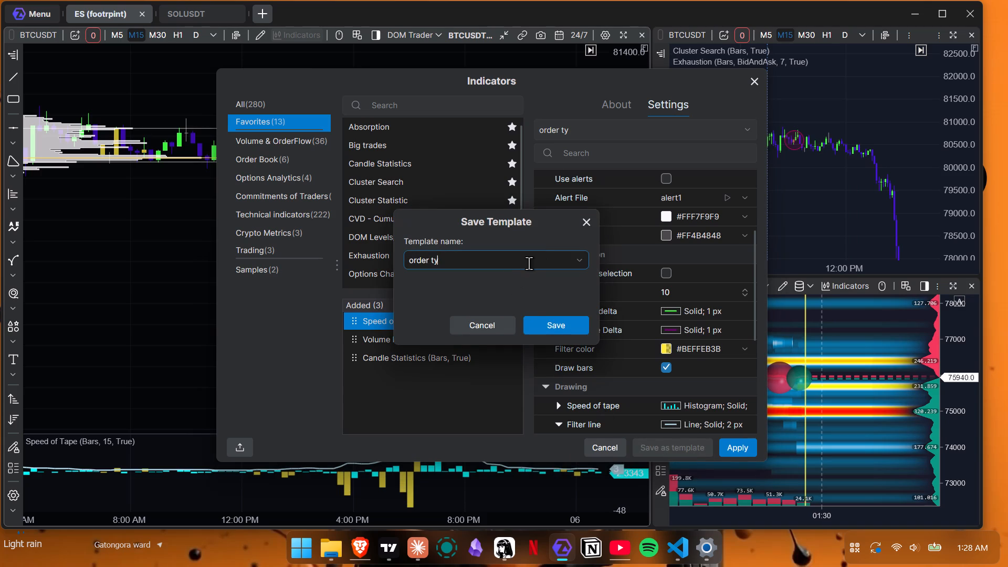
{"action": "left_click", "coordinate": [532, 317]}
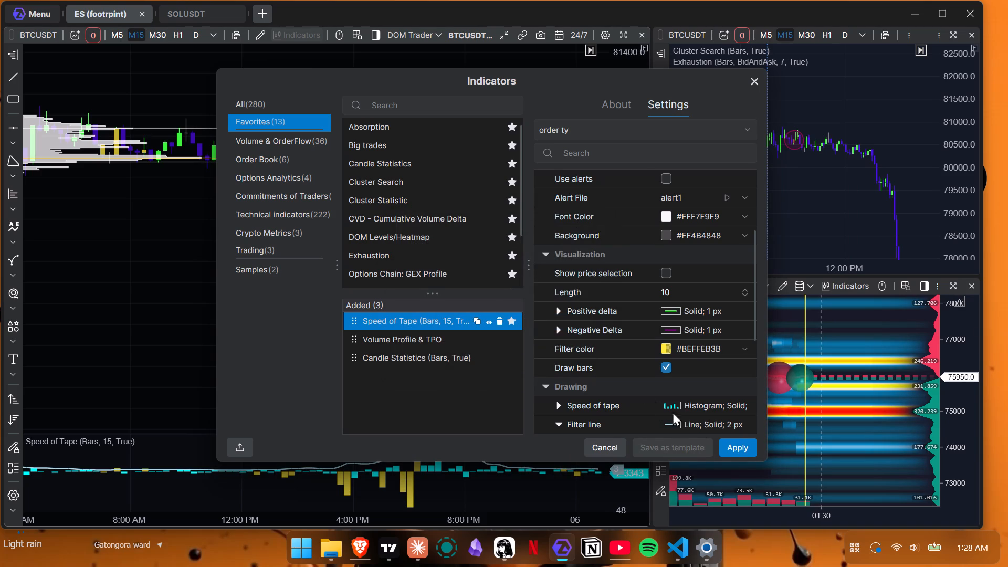
{"action": "left_click", "coordinate": [742, 450]}
Examine the BTCUSDT candles and Speed of Tape histogram across the recent sessions with the updated settings.
{"action": "scroll", "coordinate": [488, 394], "scroll_direction": "down", "scroll_amount": 5}
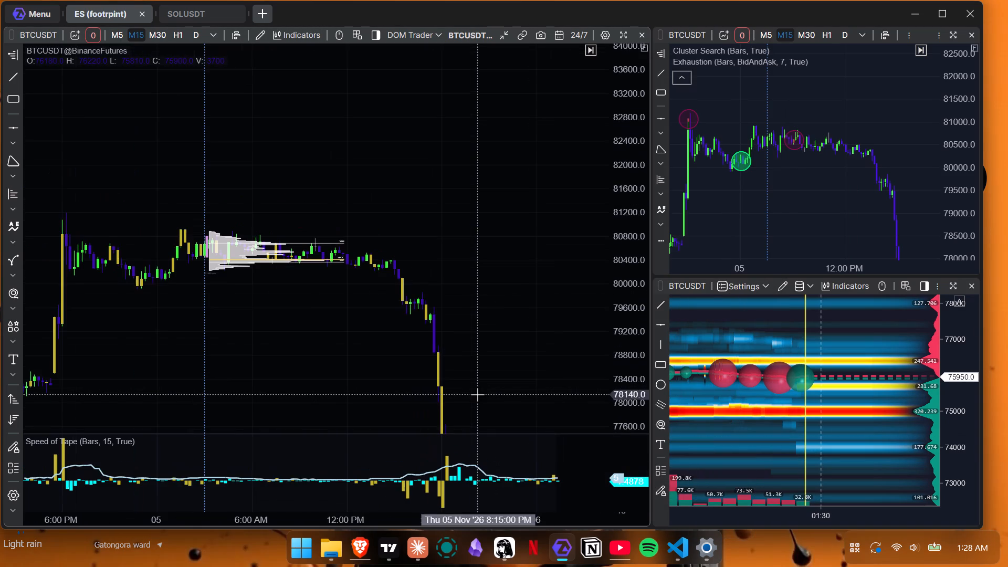
{"action": "left_click_drag", "start_coordinate": [478, 394], "coordinate": [459, 151]}
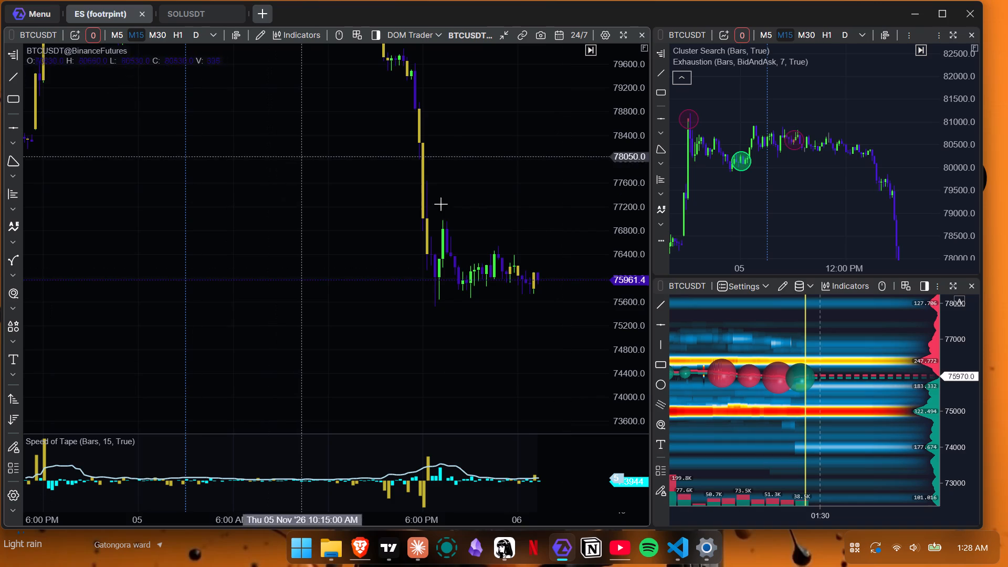
{"action": "left_click_drag", "start_coordinate": [234, 275], "coordinate": [395, 388]}
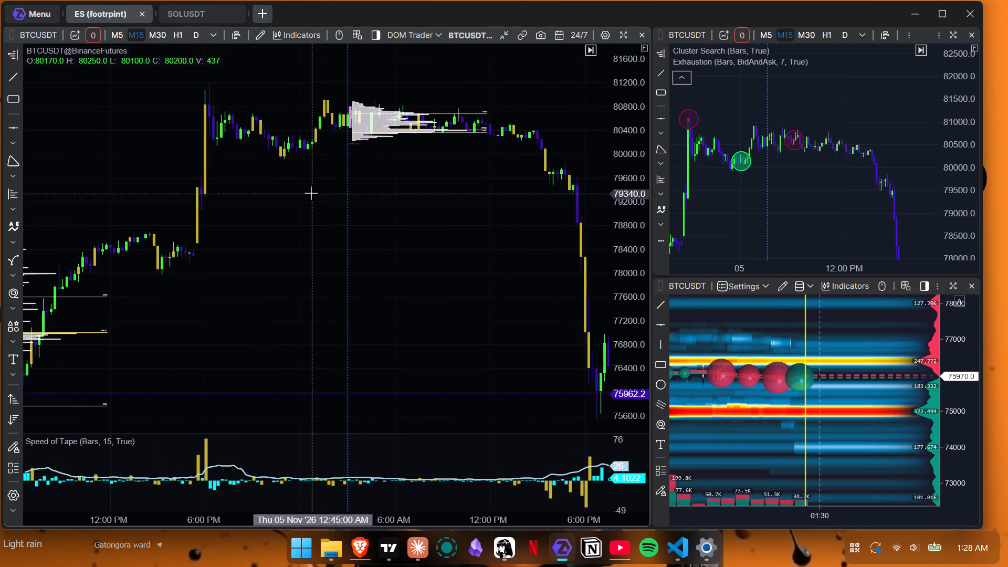
{"action": "scroll", "coordinate": [317, 235], "scroll_direction": "up", "scroll_amount": 6}
{"action": "left_click_drag", "start_coordinate": [498, 209], "coordinate": [426, 281]}
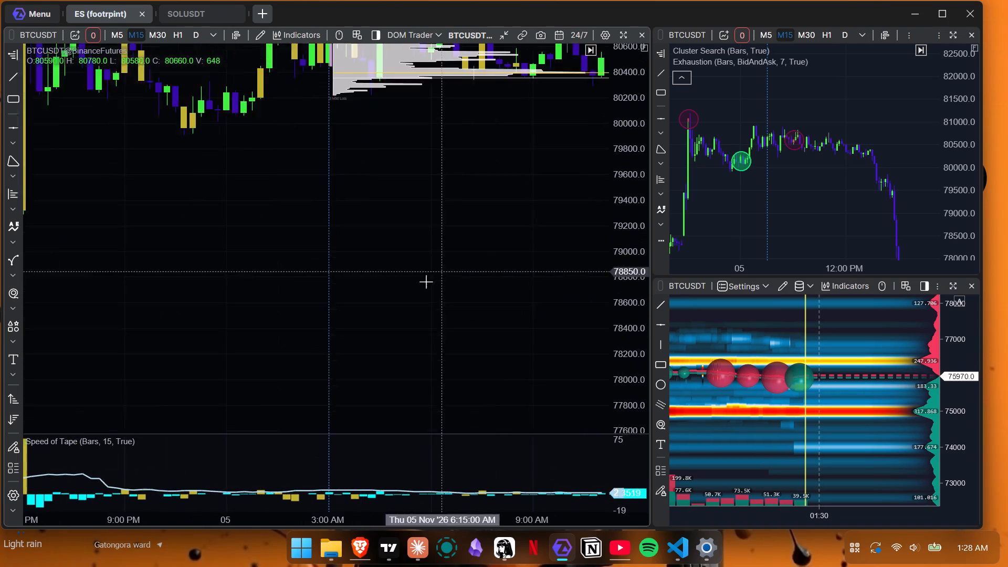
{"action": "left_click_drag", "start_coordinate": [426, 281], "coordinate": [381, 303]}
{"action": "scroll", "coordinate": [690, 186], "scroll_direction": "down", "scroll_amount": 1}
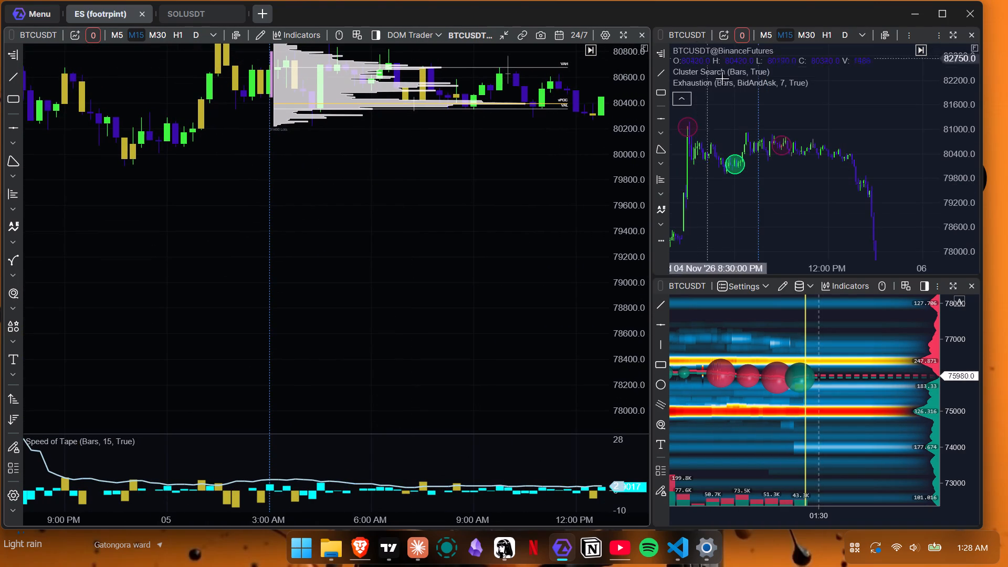
Examine the footprint clusters and indicator markers around 4:00 to 6:00 AM on the smaller BTCUSDT M15 chart.
{"action": "left_click", "coordinate": [728, 72]}
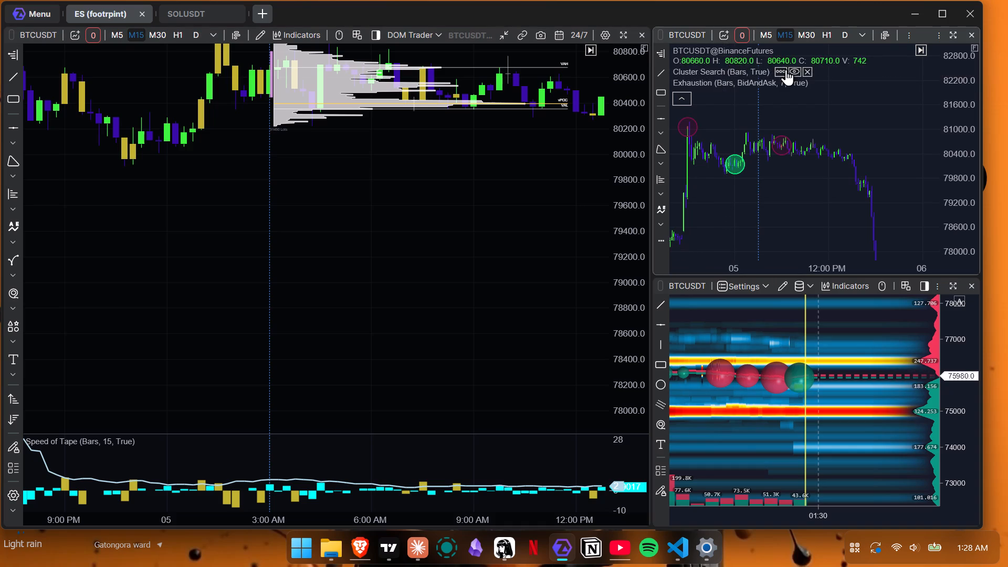
{"action": "scroll", "coordinate": [774, 155], "scroll_direction": "up", "scroll_amount": 17}
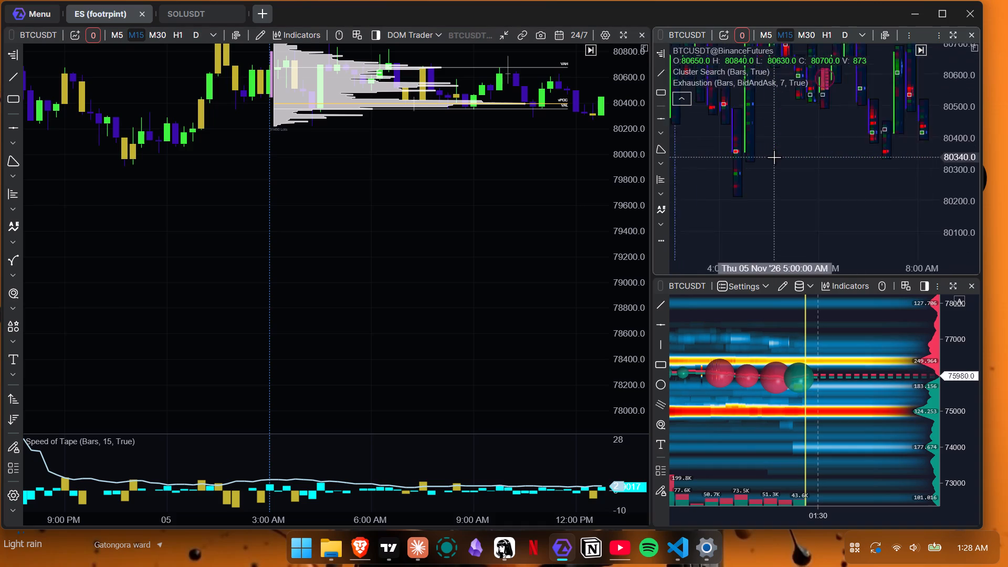
{"action": "scroll", "coordinate": [774, 157], "scroll_direction": "up", "scroll_amount": 8}
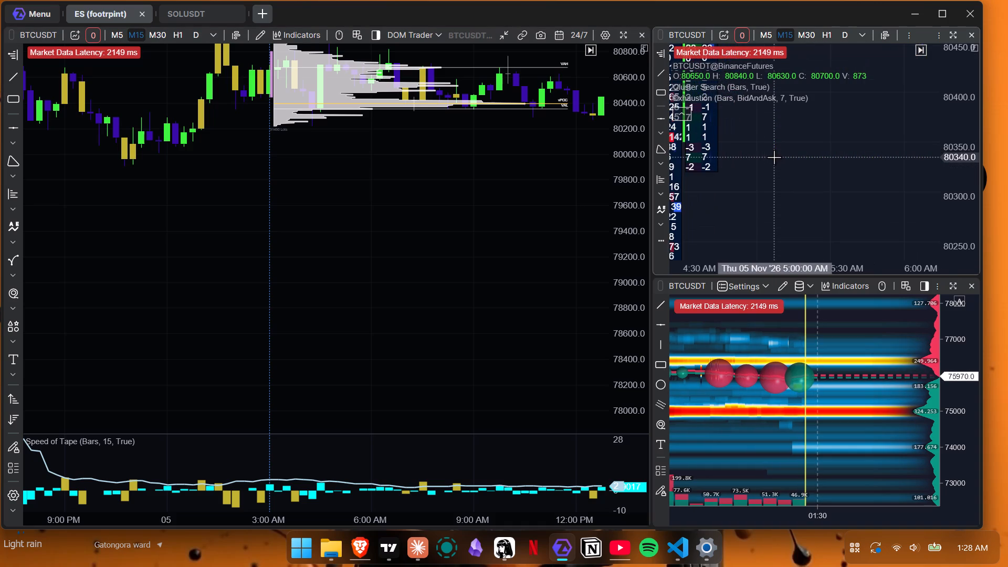
{"action": "left_click_drag", "start_coordinate": [774, 157], "coordinate": [881, 184]}
{"action": "left_click_drag", "start_coordinate": [953, 124], "coordinate": [963, 202]}
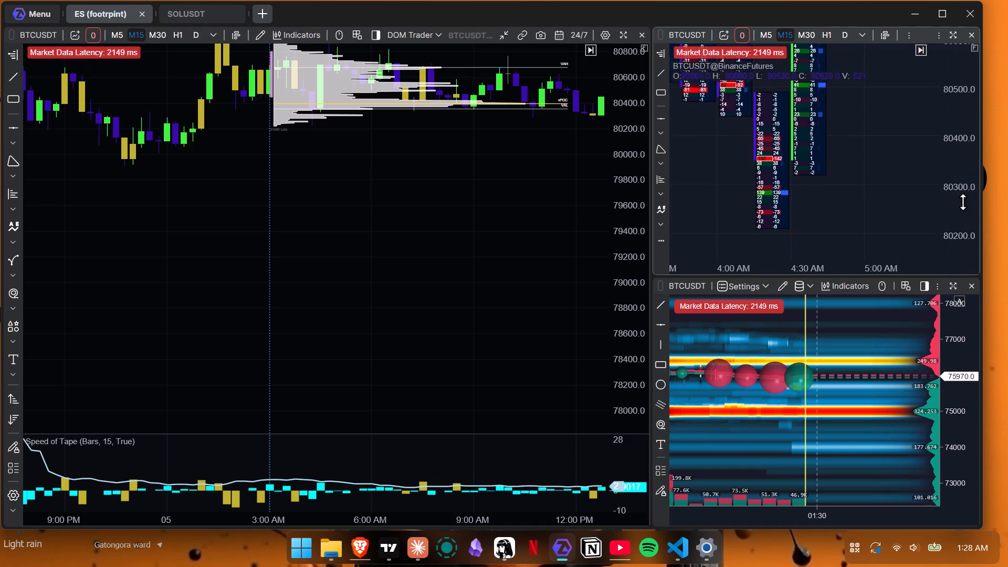
{"action": "left_click_drag", "start_coordinate": [963, 202], "coordinate": [963, 205]}
{"action": "left_click_drag", "start_coordinate": [856, 152], "coordinate": [790, 242]}
{"action": "left_click_drag", "start_coordinate": [842, 152], "coordinate": [769, 211]}
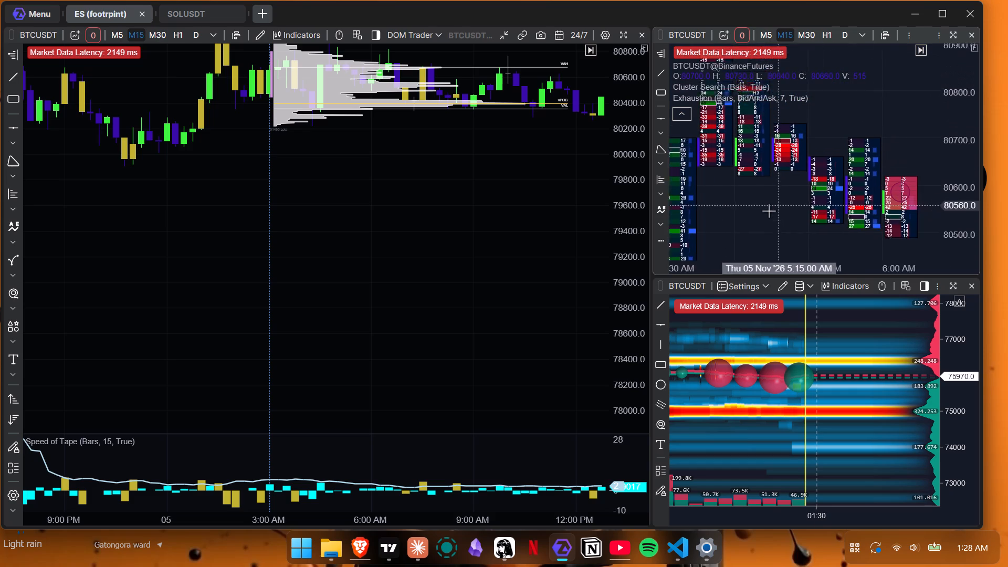
{"action": "left_click_drag", "start_coordinate": [769, 211], "coordinate": [751, 229]}
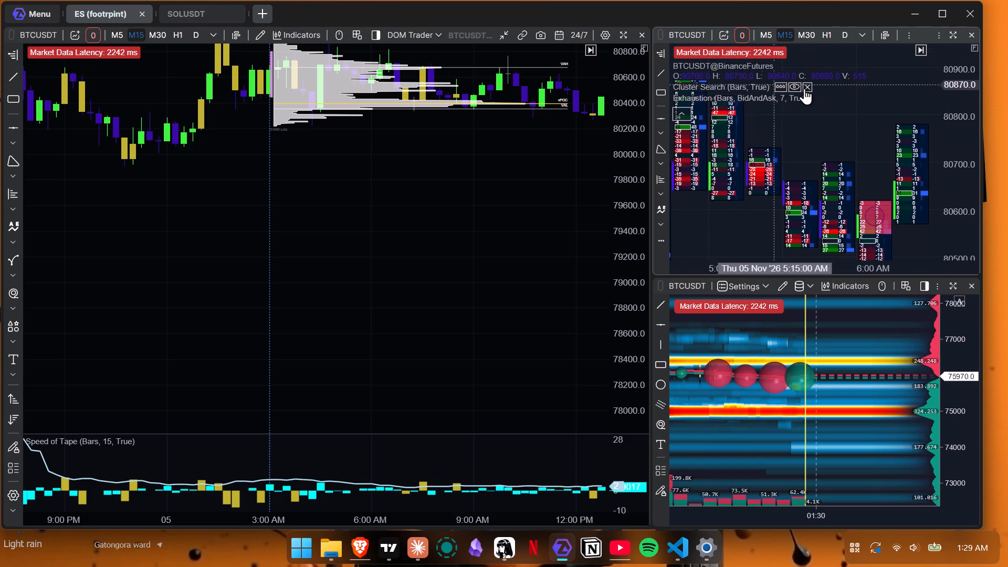
Remove the Cluster Search indicator from the smaller BTCUSDT M15 chart.
{"action": "left_click", "coordinate": [808, 86]}
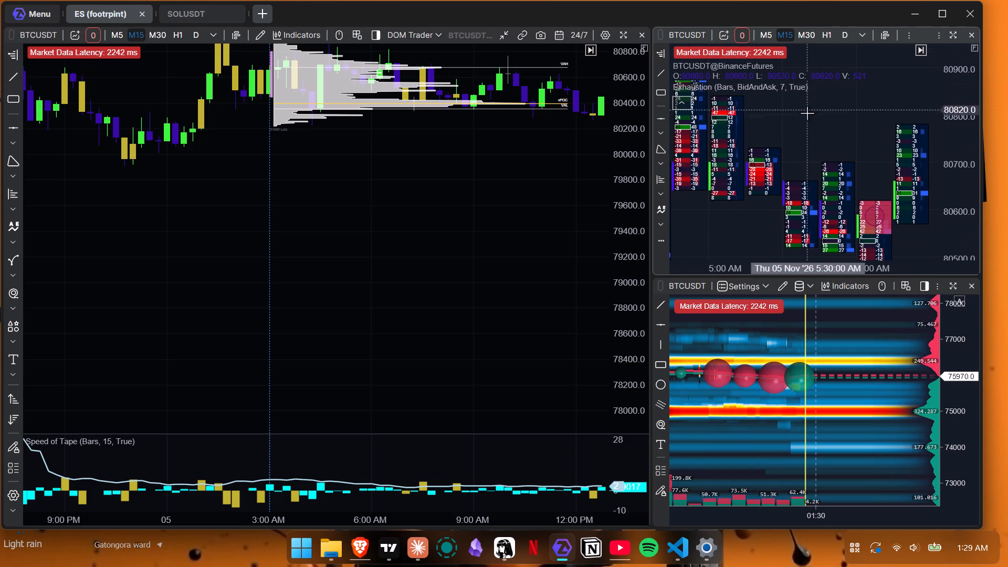
Examine the Exhaustion markers on the smaller BTCUSDT chart, from the 6:00 AM footprint bar through the steep sell-off.
{"action": "scroll", "coordinate": [795, 160], "scroll_direction": "down", "scroll_amount": 6}
{"action": "scroll", "coordinate": [795, 162], "scroll_direction": "up", "scroll_amount": 4}
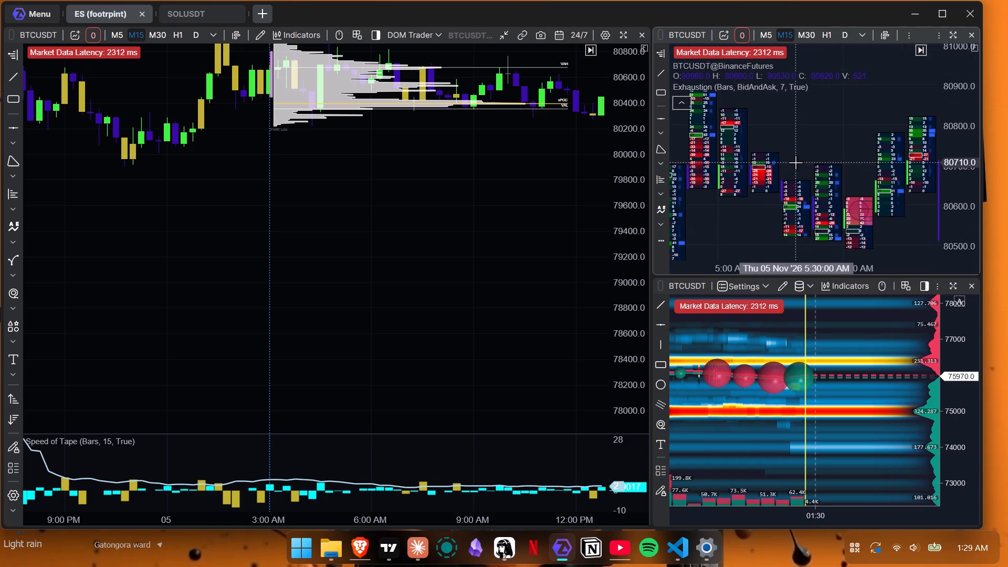
{"action": "scroll", "coordinate": [795, 162], "scroll_direction": "up", "scroll_amount": 5}
{"action": "left_click_drag", "start_coordinate": [798, 157], "coordinate": [698, 89]}
{"action": "scroll", "coordinate": [834, 180], "scroll_direction": "down", "scroll_amount": 4}
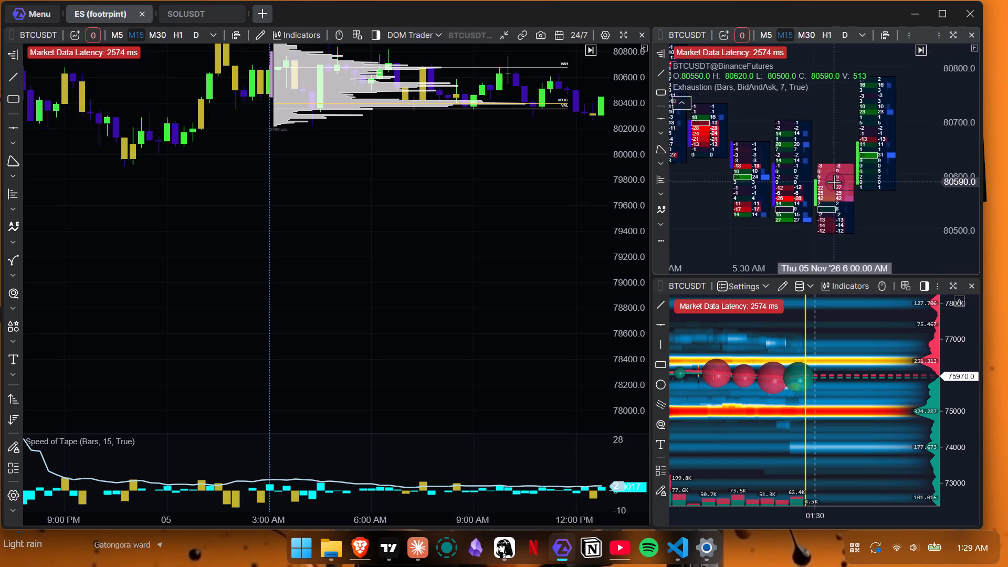
{"action": "left_click_drag", "start_coordinate": [842, 193], "coordinate": [658, 216]}
{"action": "scroll", "coordinate": [699, 207], "scroll_direction": "down", "scroll_amount": 12}
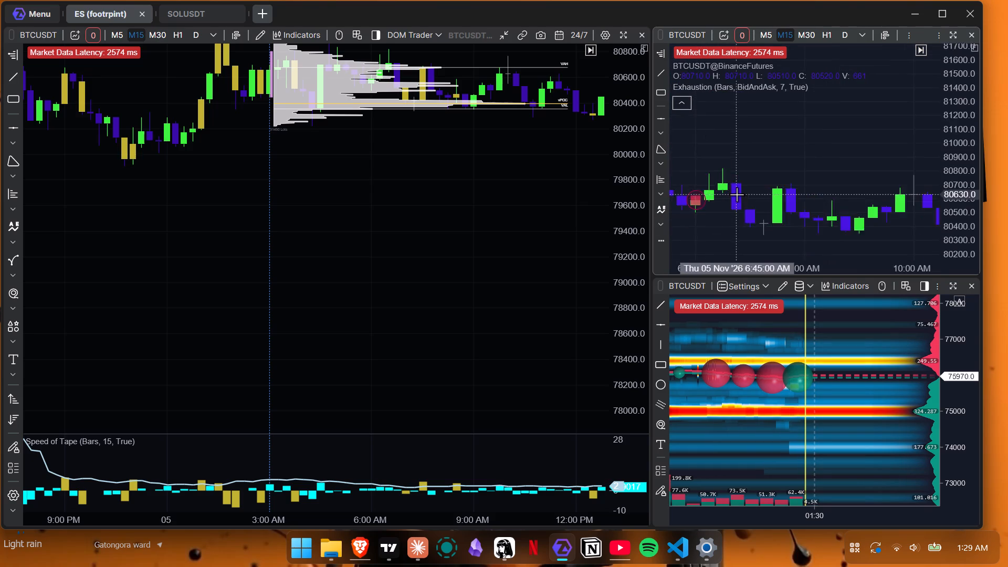
{"action": "scroll", "coordinate": [737, 194], "scroll_direction": "down", "scroll_amount": 6}
{"action": "left_click_drag", "start_coordinate": [939, 168], "coordinate": [730, 118]}
{"action": "scroll", "coordinate": [728, 117], "scroll_direction": "down", "scroll_amount": 6}
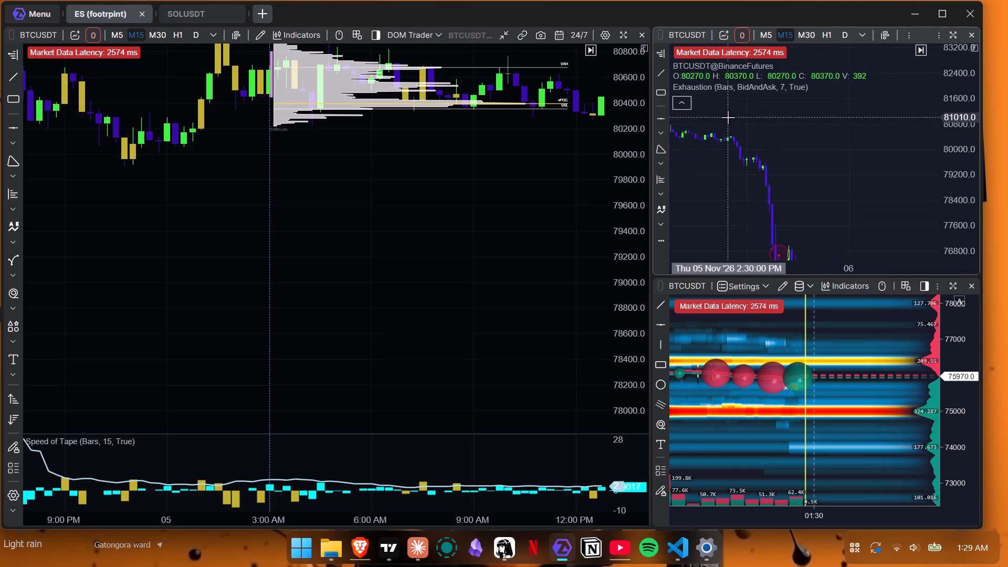
{"action": "scroll", "coordinate": [728, 117], "scroll_direction": "down", "scroll_amount": 6}
{"action": "left_click_drag", "start_coordinate": [749, 168], "coordinate": [807, 184]}
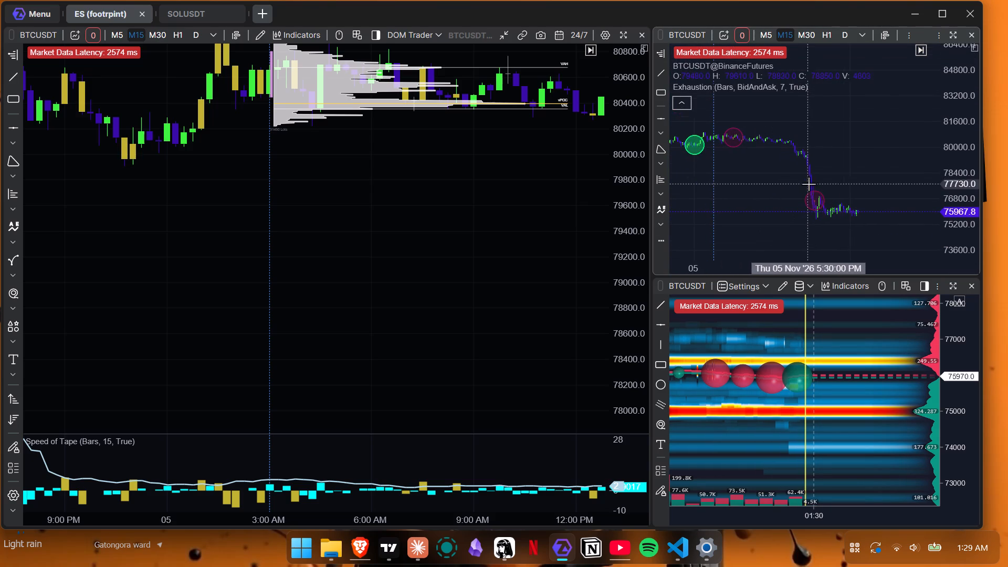
{"action": "left_click_drag", "start_coordinate": [949, 172], "coordinate": [949, 170]}
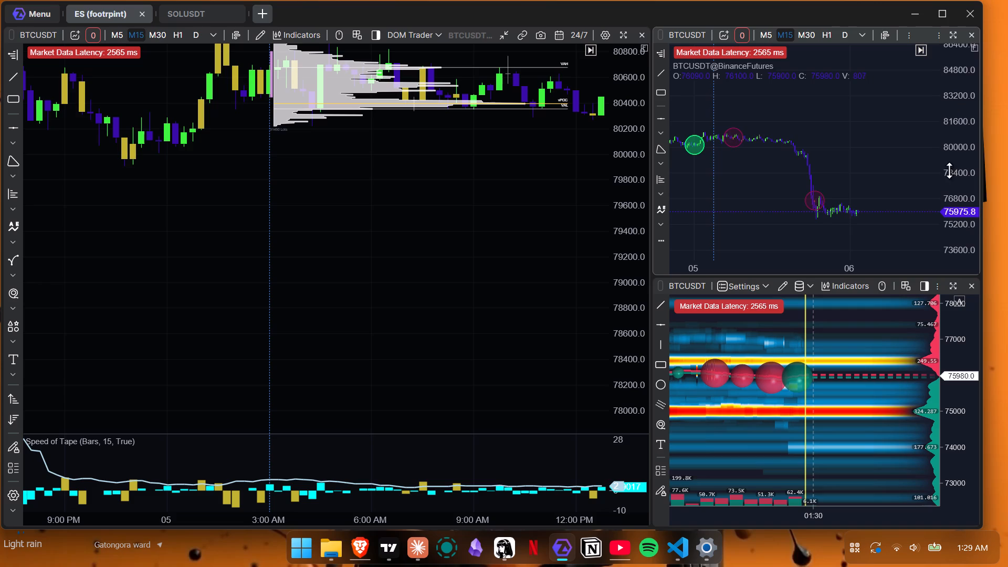
{"action": "left_click_drag", "start_coordinate": [949, 170], "coordinate": [959, 43]}
{"action": "scroll", "coordinate": [798, 166], "scroll_direction": "up", "scroll_amount": 3}
{"action": "left_click_drag", "start_coordinate": [751, 154], "coordinate": [798, 166]}
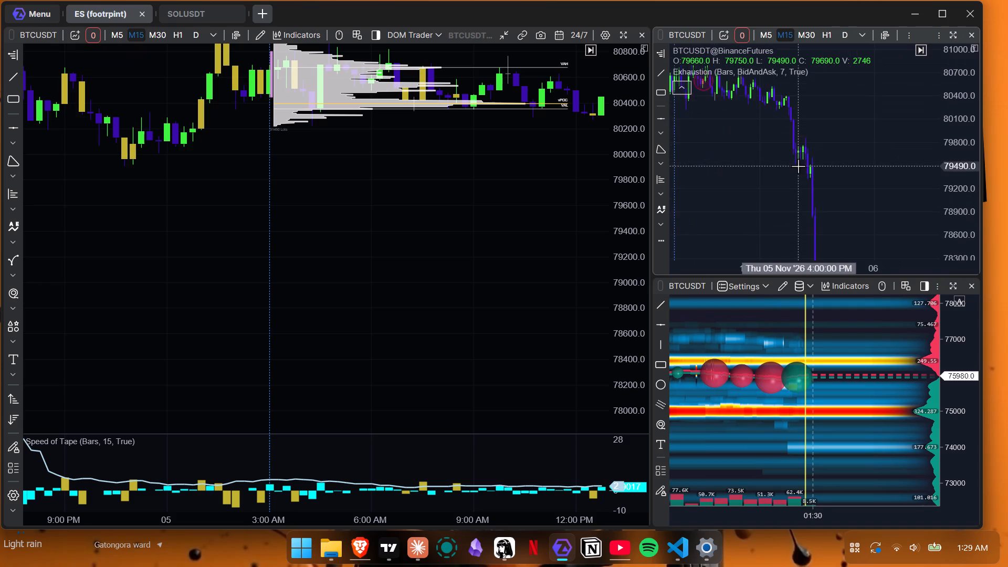
{"action": "left_click_drag", "start_coordinate": [798, 166], "coordinate": [806, 188]}
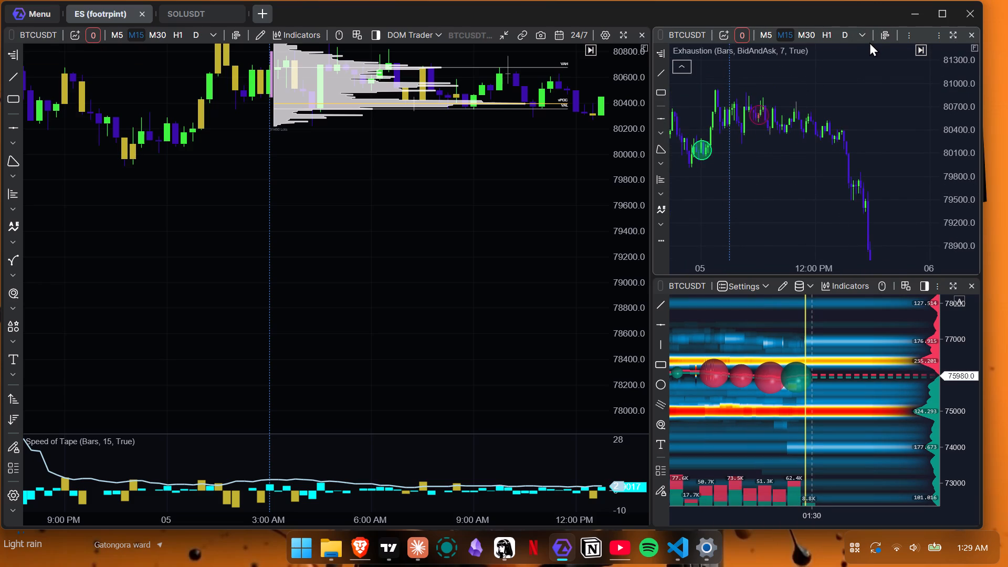
Inspect the trade details of the latest large green bubble on the BTCUSDT order book heatmap.
{"action": "left_click", "coordinate": [802, 374]}
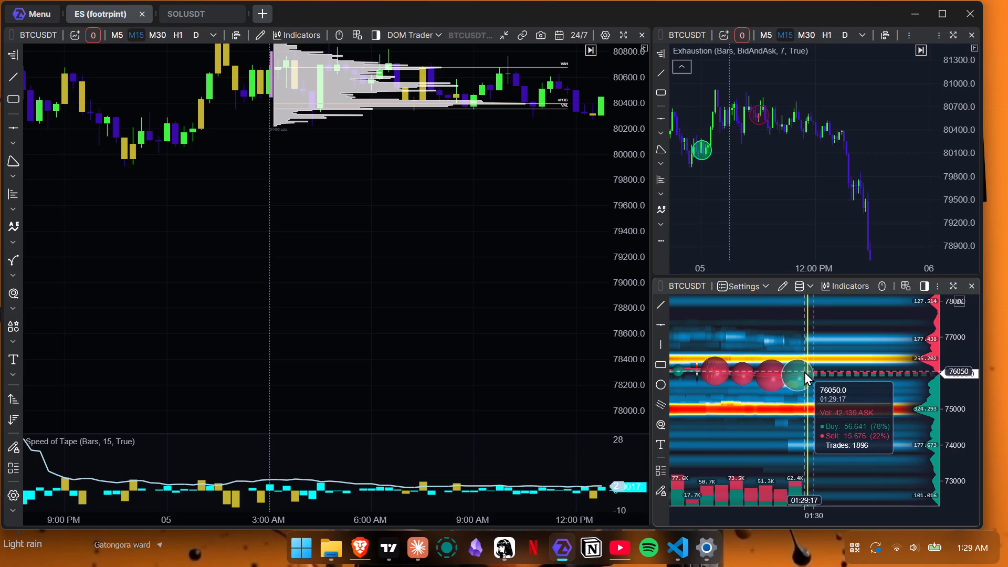
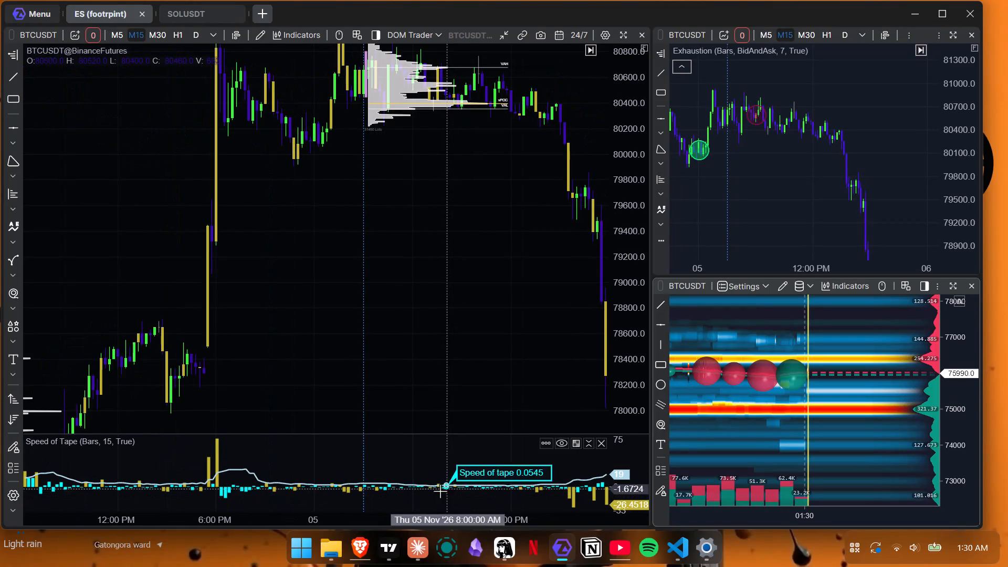
Rescale the Speed of Tape panel's value axis on the main BTCUSDT chart and examine its bars during the sell-off.
{"action": "left_click_drag", "start_coordinate": [397, 492], "coordinate": [482, 454]}
{"action": "left_click_drag", "start_coordinate": [638, 493], "coordinate": [638, 485]}
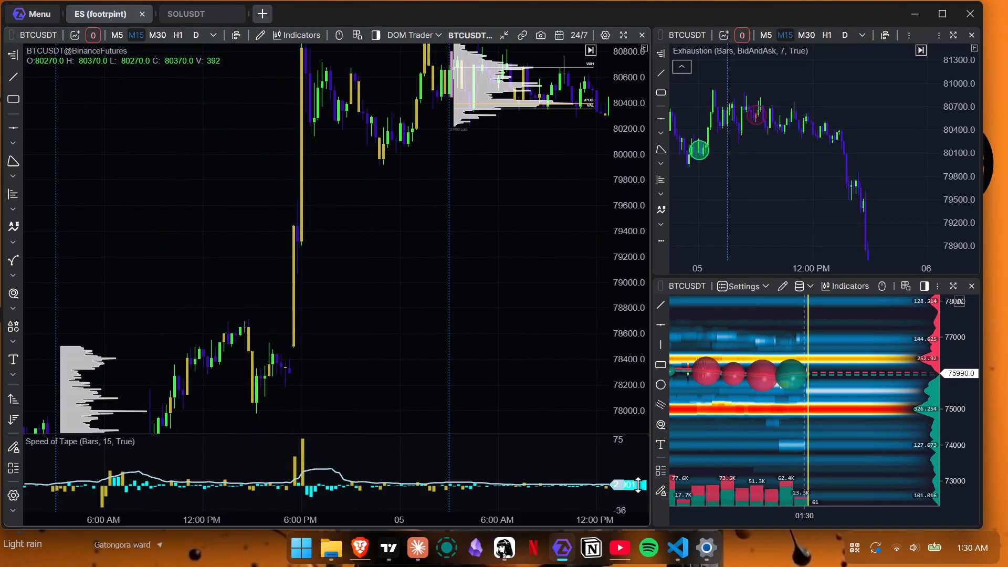
{"action": "left_click_drag", "start_coordinate": [638, 485], "coordinate": [635, 429]}
{"action": "left_click_drag", "start_coordinate": [568, 485], "coordinate": [474, 391]}
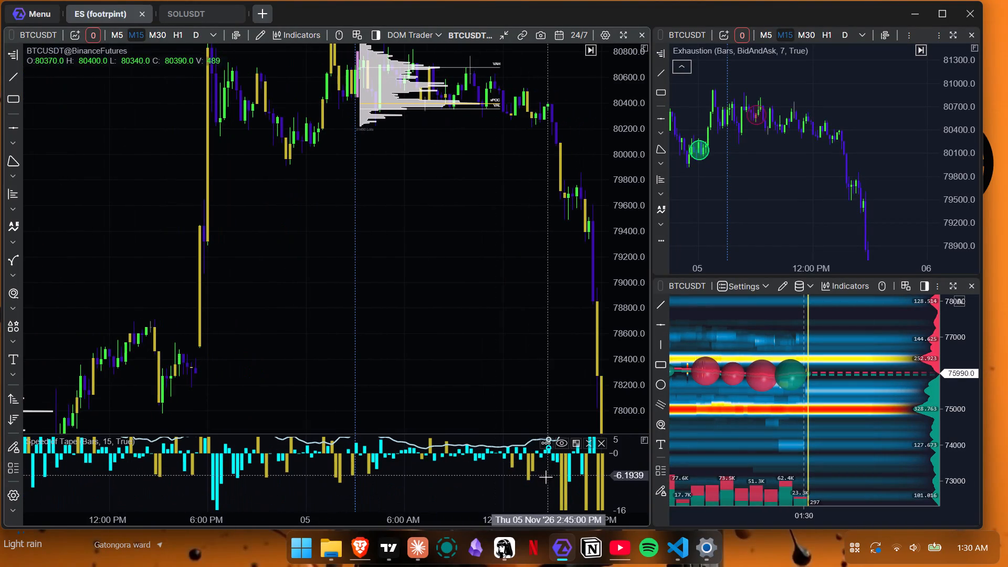
{"action": "left_click_drag", "start_coordinate": [544, 477], "coordinate": [469, 452]}
{"action": "left_click_drag", "start_coordinate": [620, 470], "coordinate": [621, 505]}
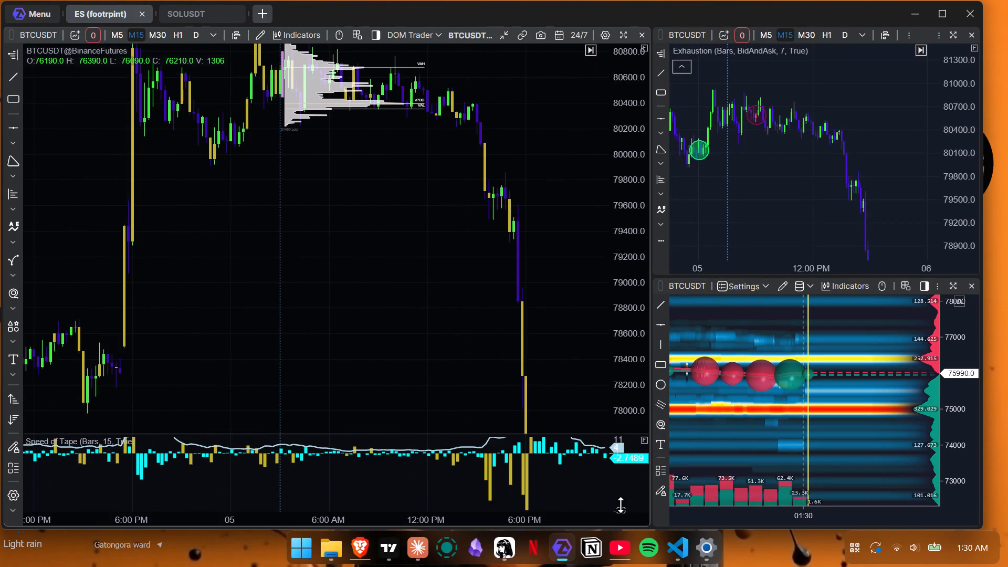
{"action": "left_click_drag", "start_coordinate": [621, 505], "coordinate": [621, 509]}
{"action": "left_click_drag", "start_coordinate": [560, 485], "coordinate": [513, 530]}
{"action": "left_click_drag", "start_coordinate": [533, 498], "coordinate": [571, 460]}
Examine earlier price action against the Speed of Tape spikes on the main BTCUSDT chart, back to 2 November.
{"action": "left_click_drag", "start_coordinate": [350, 425], "coordinate": [356, 424]}
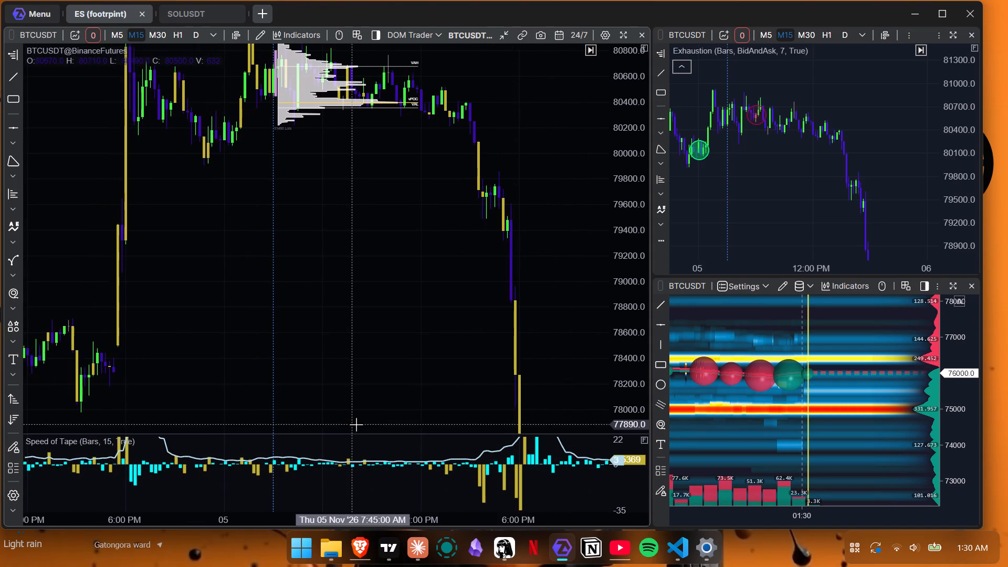
{"action": "left_click_drag", "start_coordinate": [356, 424], "coordinate": [558, 418]}
{"action": "left_click_drag", "start_coordinate": [290, 405], "coordinate": [383, 362]}
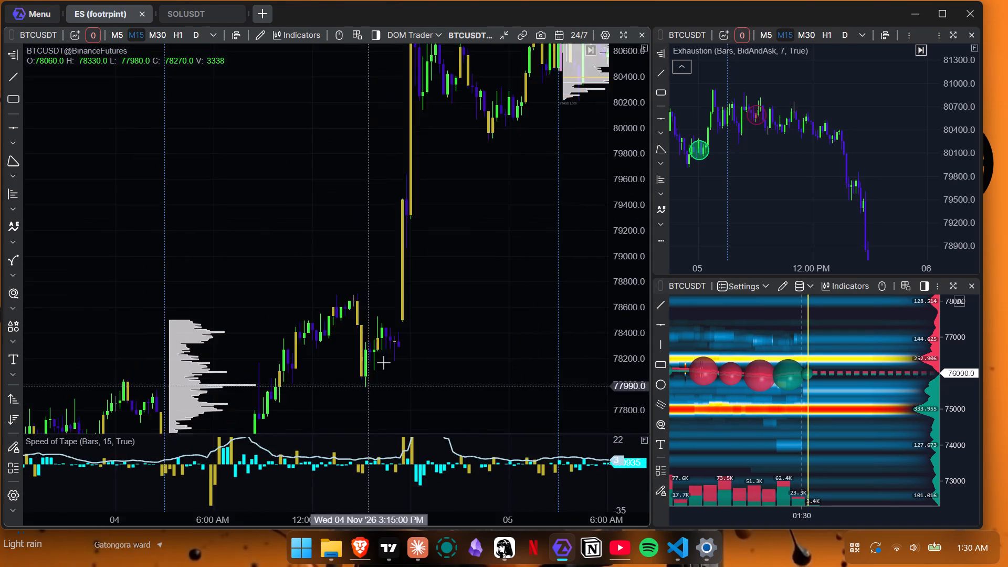
{"action": "left_click_drag", "start_coordinate": [383, 362], "coordinate": [464, 154]}
{"action": "left_click_drag", "start_coordinate": [379, 311], "coordinate": [388, 237]}
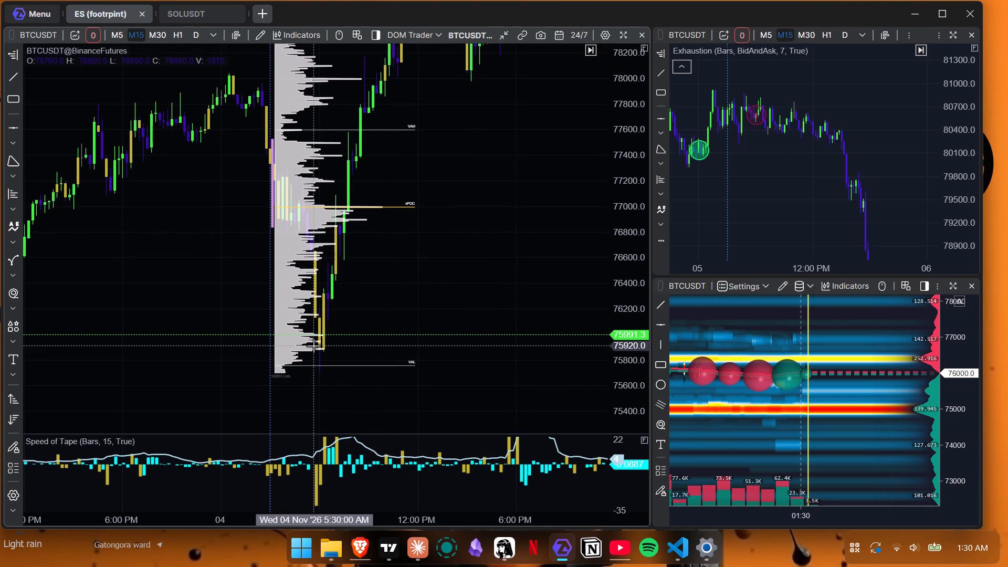
{"action": "left_click_drag", "start_coordinate": [363, 346], "coordinate": [476, 350]}
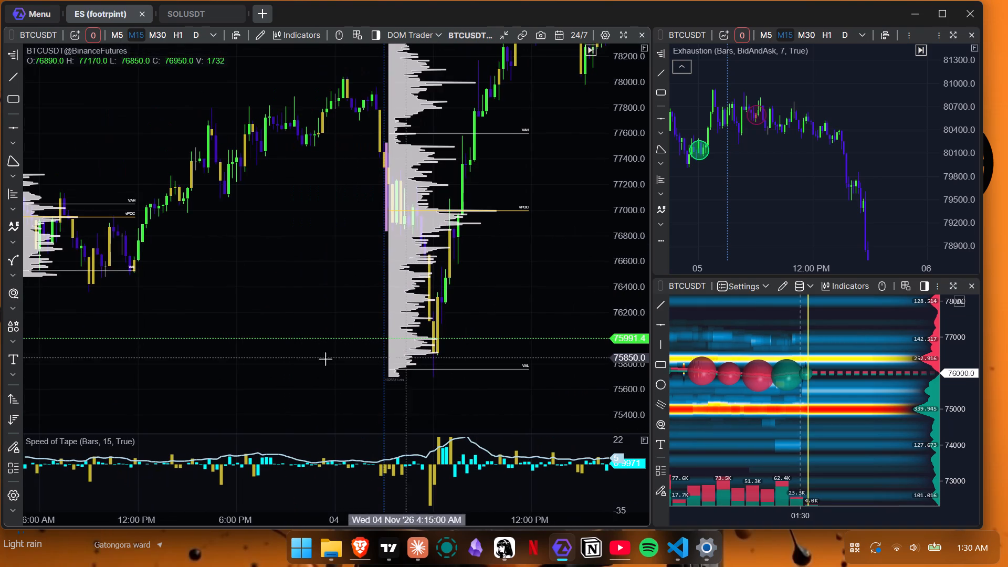
{"action": "left_click_drag", "start_coordinate": [107, 358], "coordinate": [306, 361]}
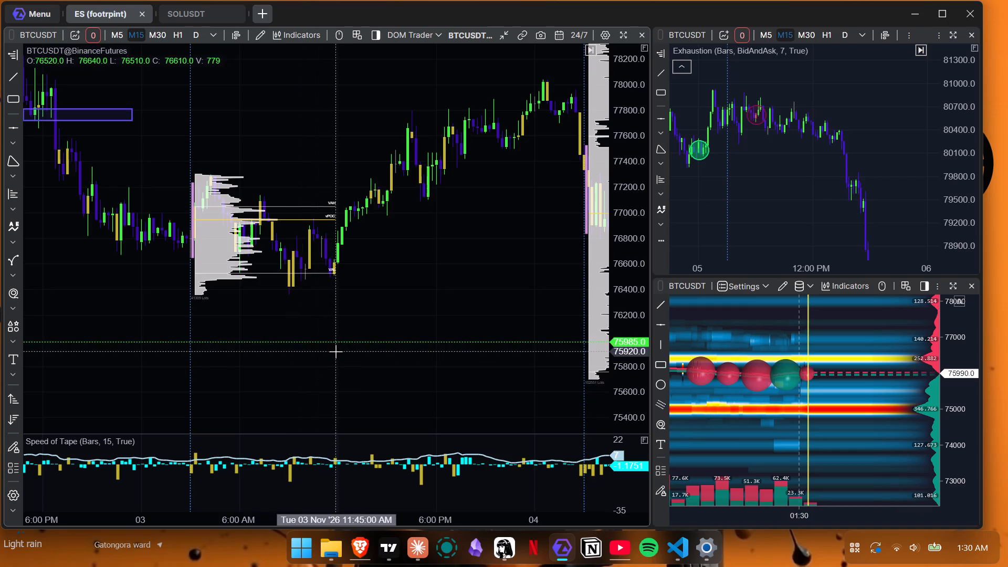
{"action": "left_click_drag", "start_coordinate": [303, 367], "coordinate": [438, 365]}
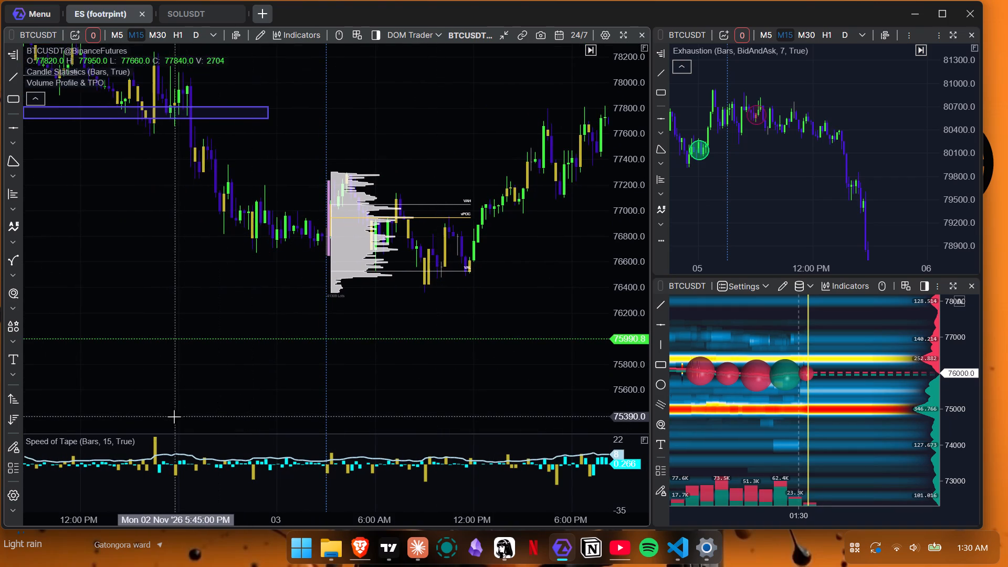
{"action": "left_click_drag", "start_coordinate": [163, 413], "coordinate": [290, 445]}
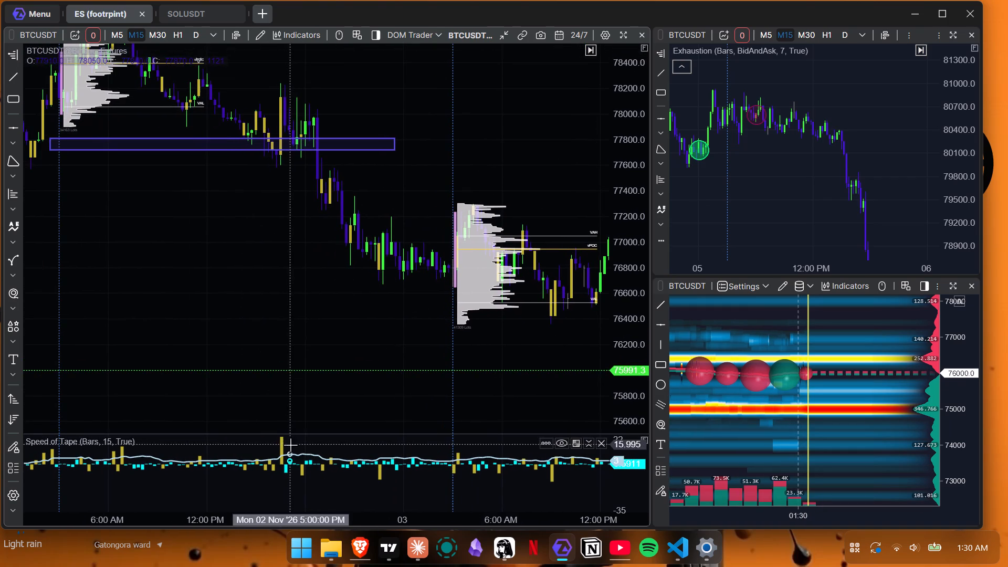
{"action": "left_click_drag", "start_coordinate": [288, 360], "coordinate": [217, 366]}
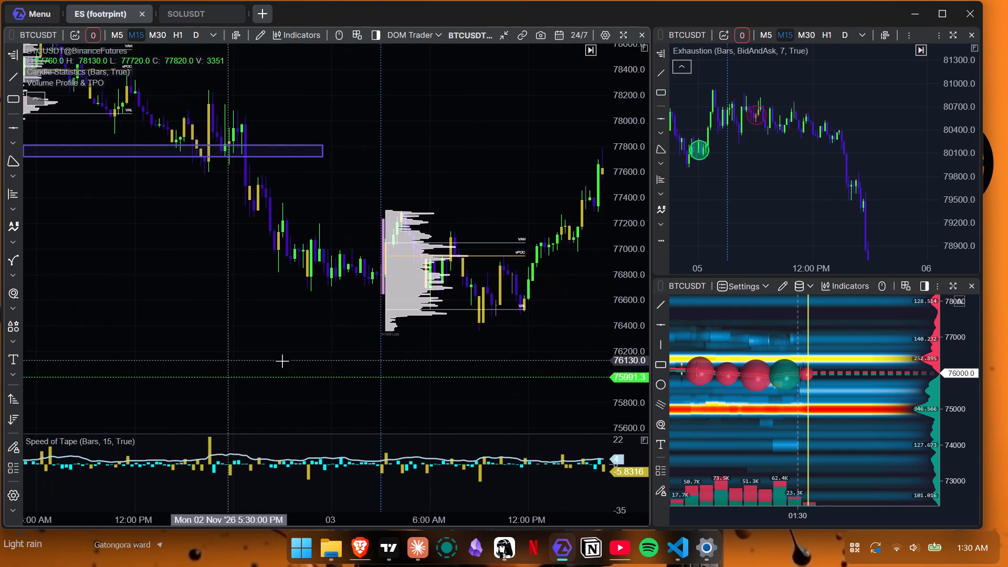
Open the Exhaustion indicator's settings for the smaller BTCUSDT chart.
{"action": "left_click_drag", "start_coordinate": [764, 169], "coordinate": [877, 165]}
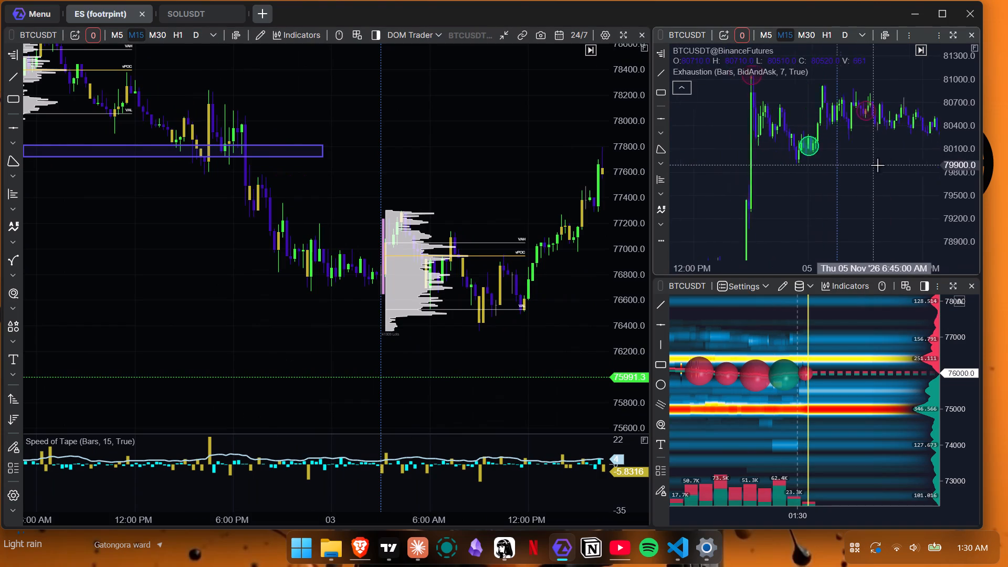
{"action": "left_click_drag", "start_coordinate": [877, 165], "coordinate": [875, 194]}
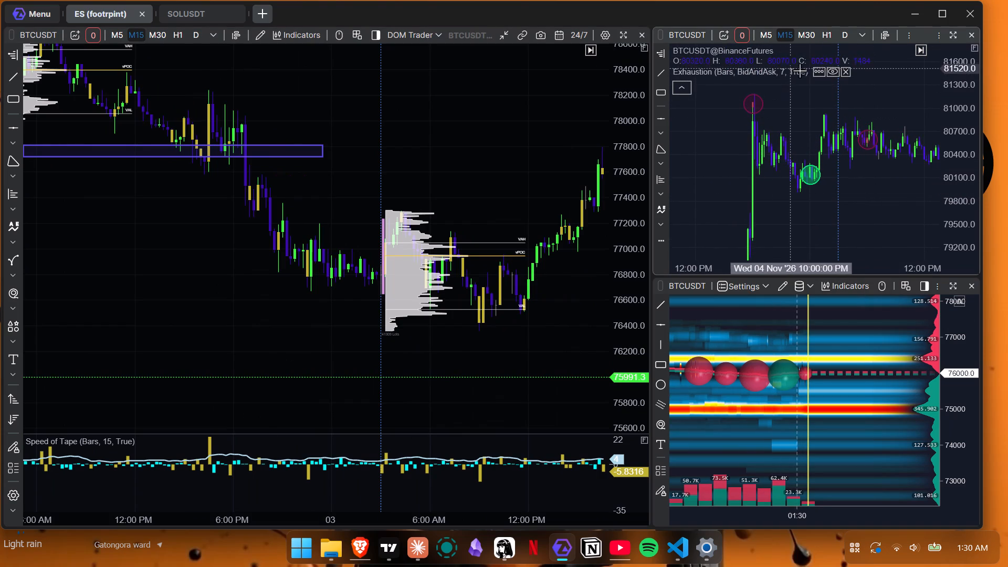
{"action": "left_click", "coordinate": [818, 72]}
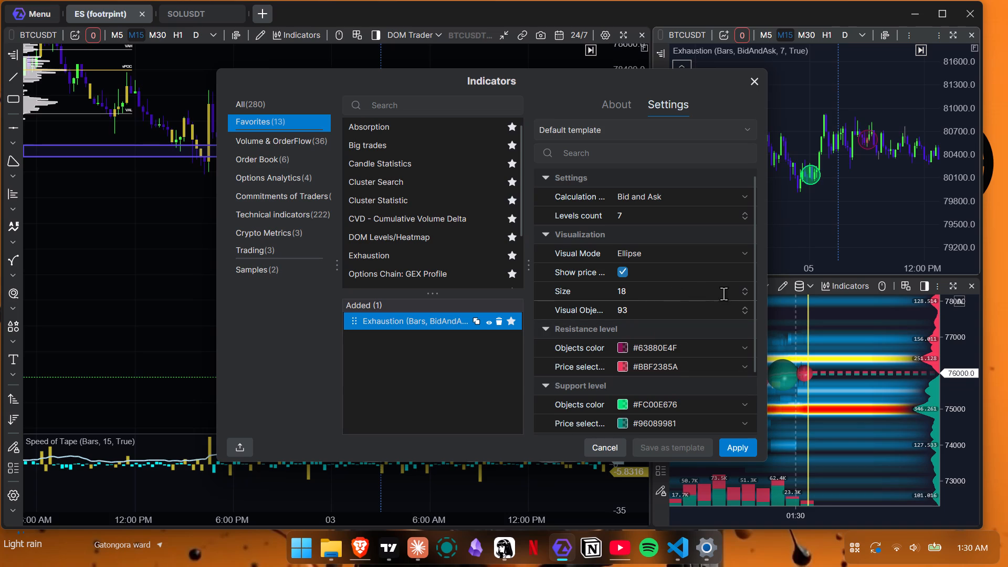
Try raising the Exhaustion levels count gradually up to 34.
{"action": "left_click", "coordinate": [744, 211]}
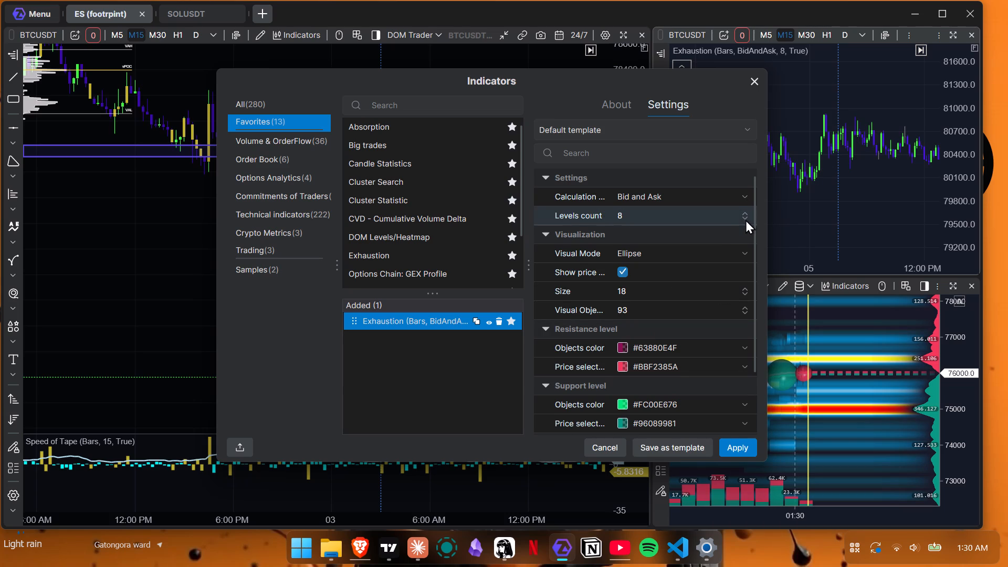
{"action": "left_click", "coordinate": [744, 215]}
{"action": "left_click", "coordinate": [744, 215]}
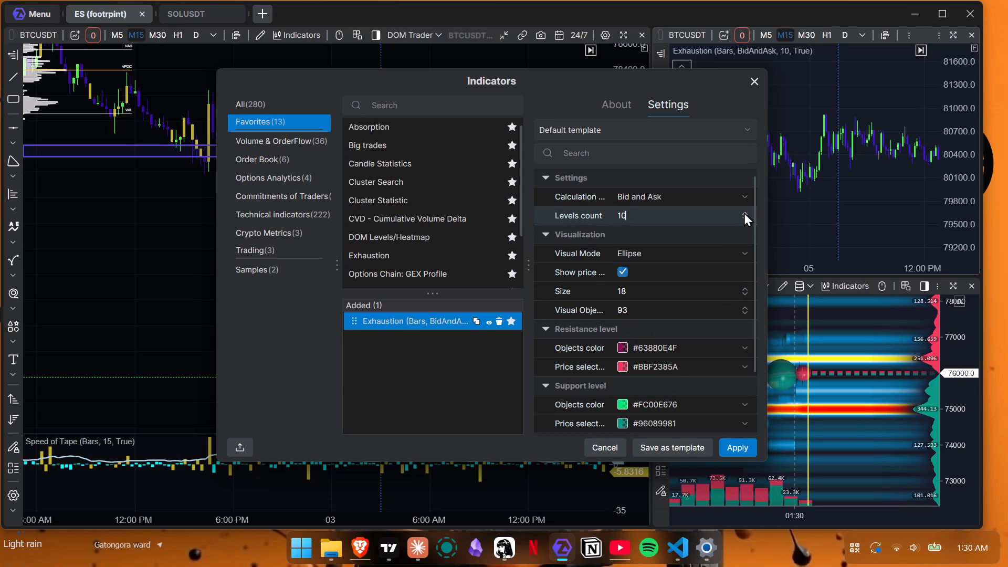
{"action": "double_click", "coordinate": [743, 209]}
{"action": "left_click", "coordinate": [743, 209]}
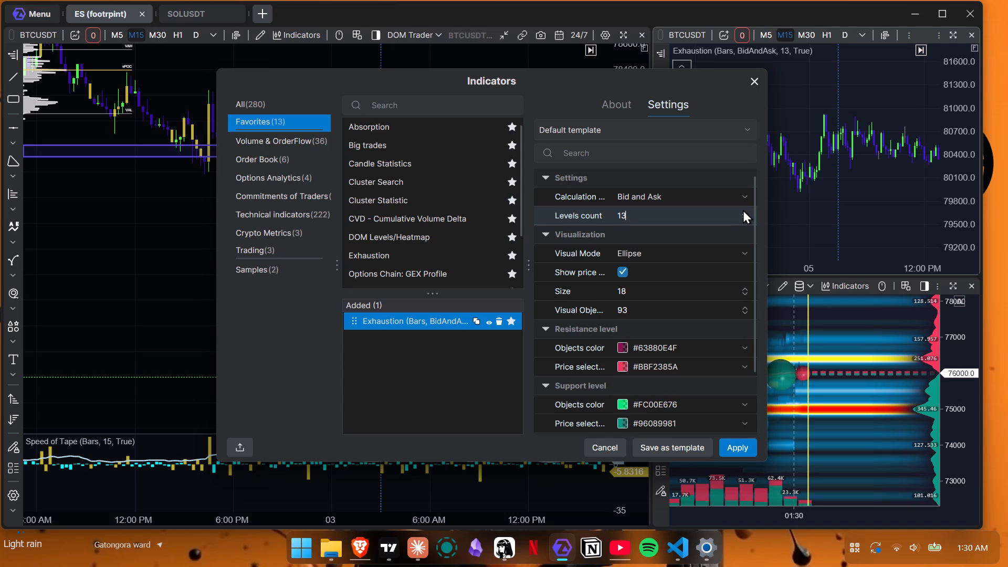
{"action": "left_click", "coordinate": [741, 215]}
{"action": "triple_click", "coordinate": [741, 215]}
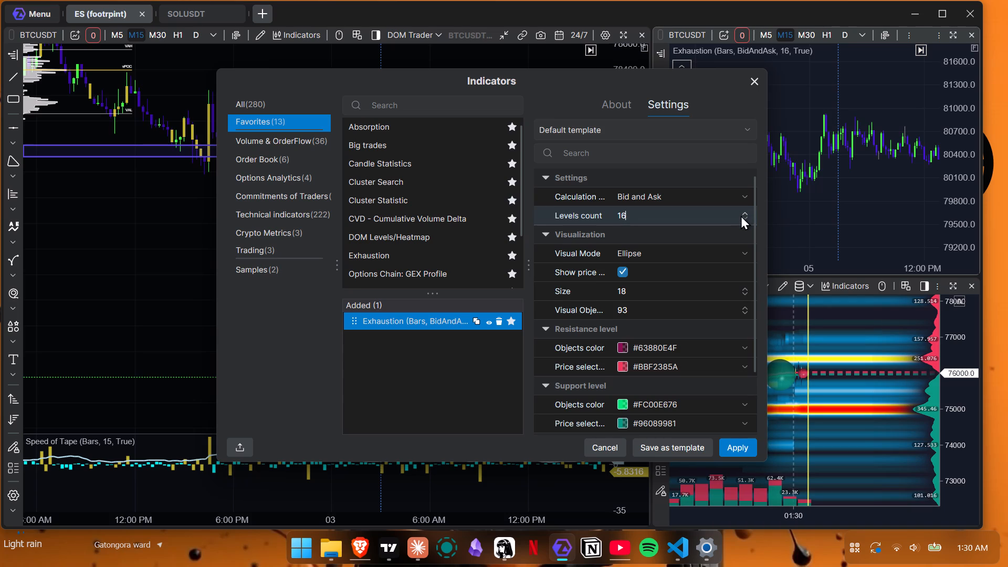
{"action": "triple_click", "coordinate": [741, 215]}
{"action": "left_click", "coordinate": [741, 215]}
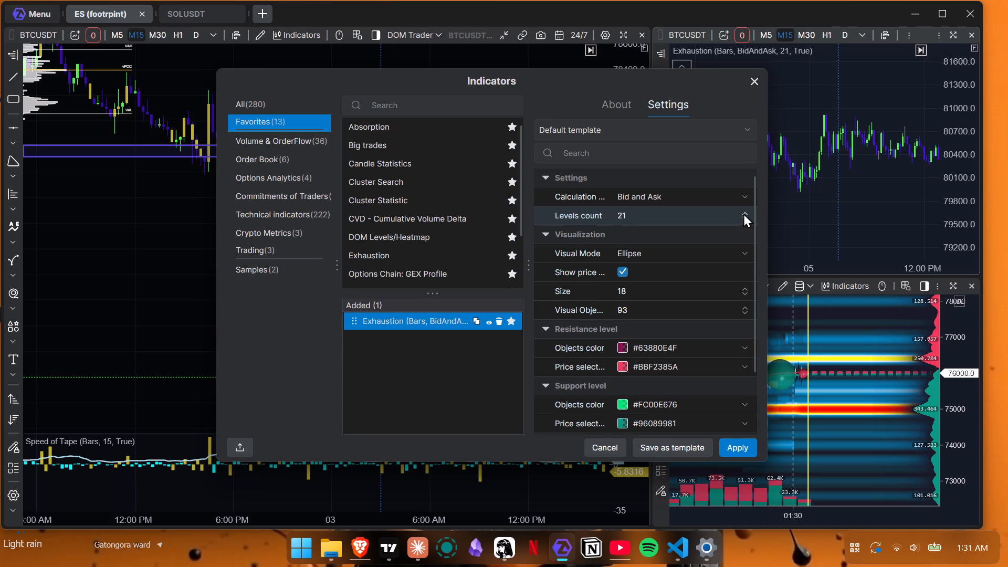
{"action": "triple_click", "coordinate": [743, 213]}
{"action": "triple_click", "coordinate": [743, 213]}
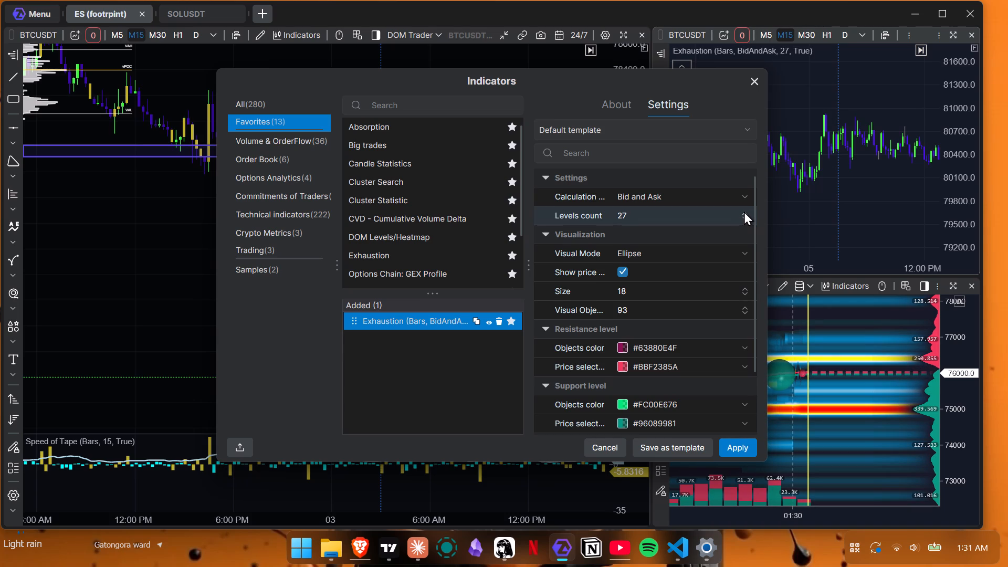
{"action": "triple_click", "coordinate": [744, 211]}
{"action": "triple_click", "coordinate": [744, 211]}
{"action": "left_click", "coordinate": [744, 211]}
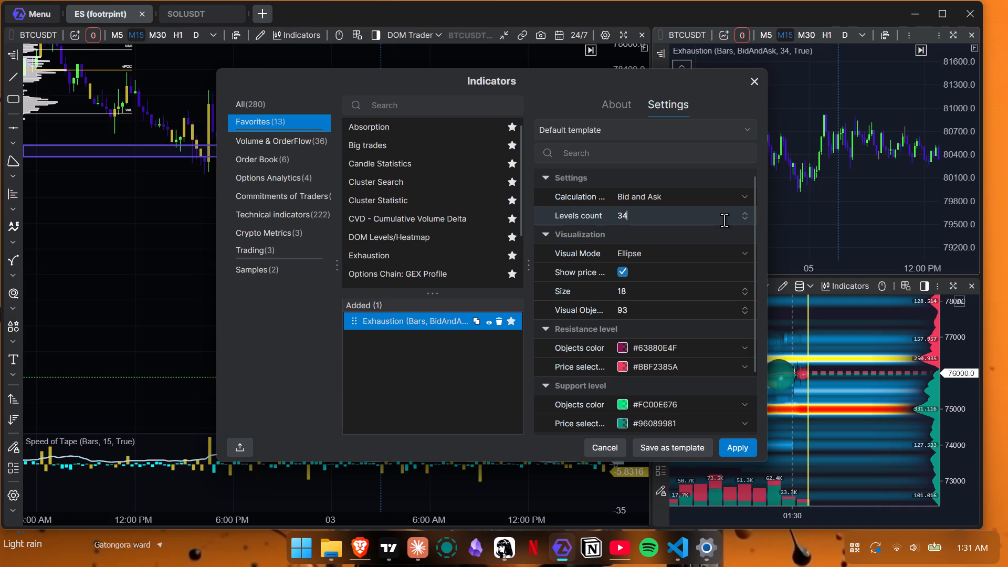
Set the Exhaustion levels count to 6.
{"action": "key", "text": "BackSpace"}
{"action": "key", "text": "BackSpace"}
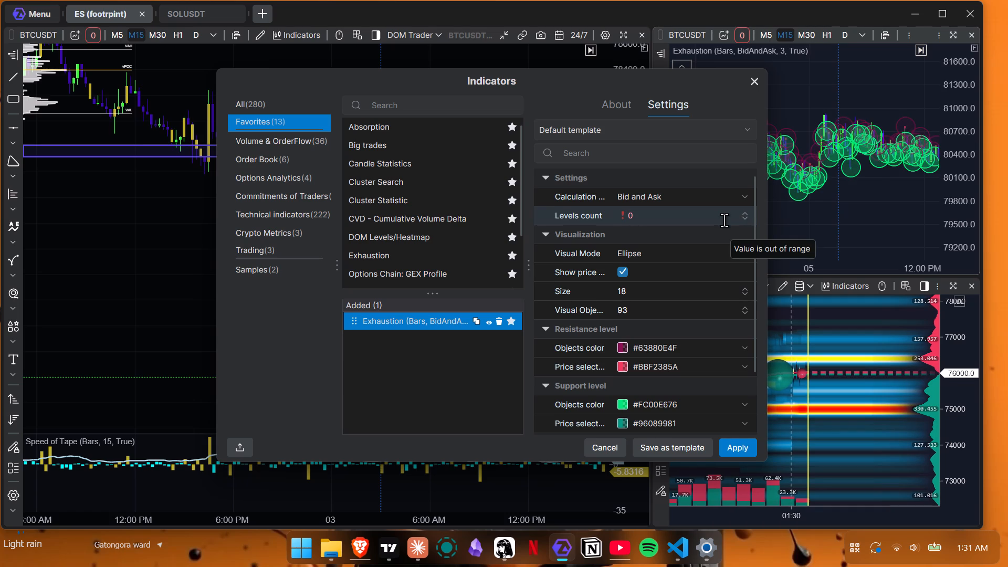
{"action": "key", "text": "6"}
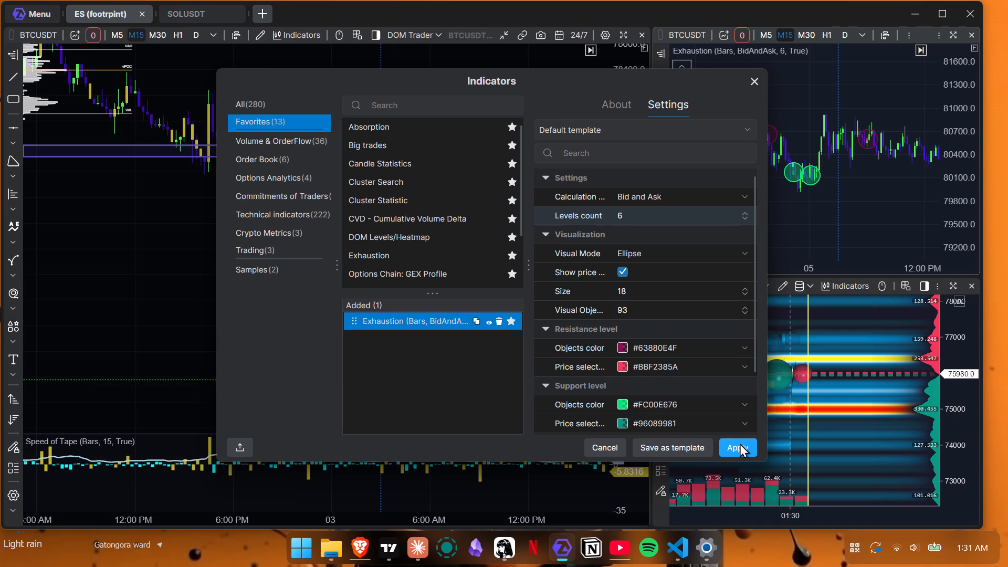
Review the Exhaustion indicator's visual mode, resistance and support colours, and alert settings, including the available alert sounds.
{"action": "left_click", "coordinate": [747, 251]}
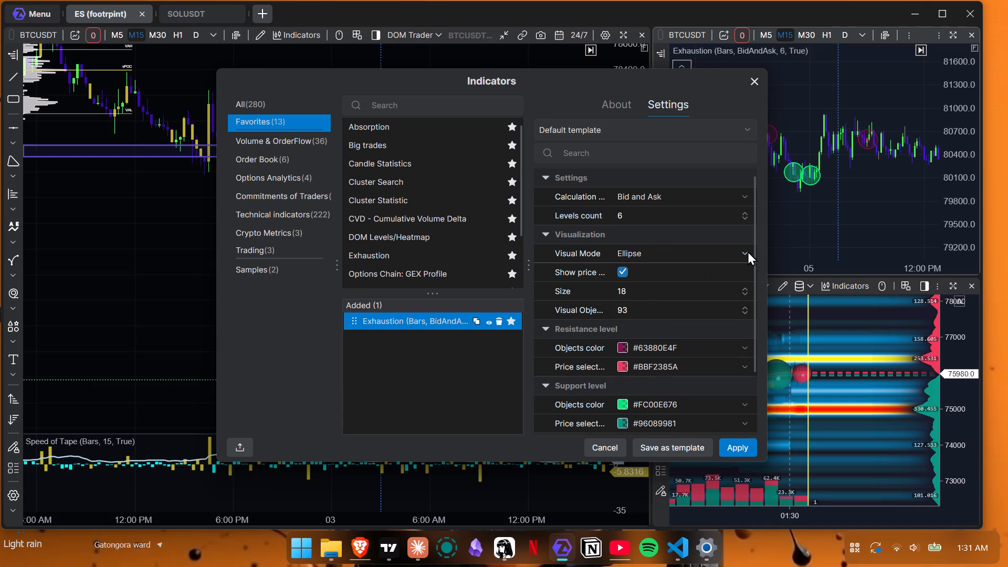
{"action": "left_click", "coordinate": [748, 251]}
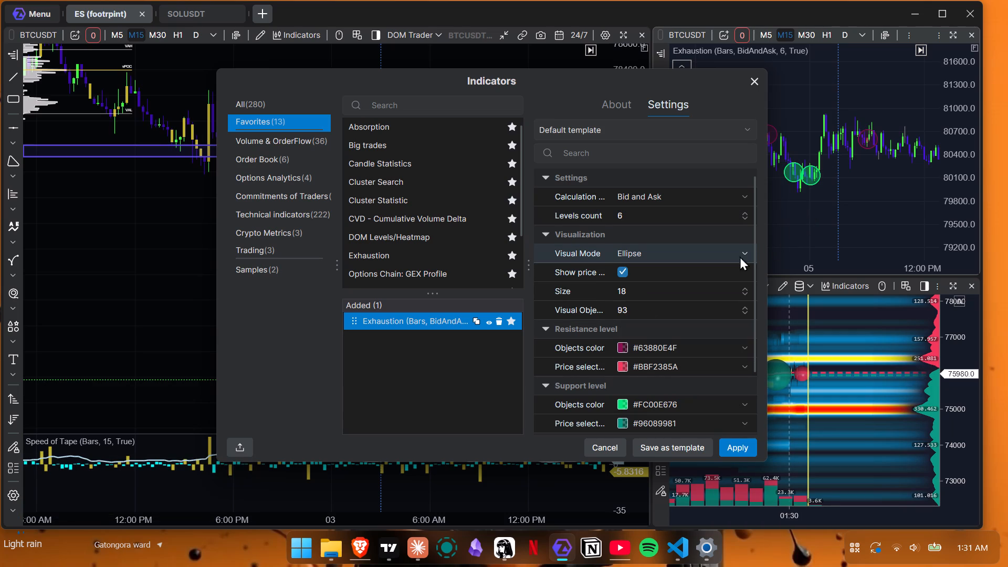
{"action": "scroll", "coordinate": [679, 314], "scroll_direction": "down", "scroll_amount": 4}
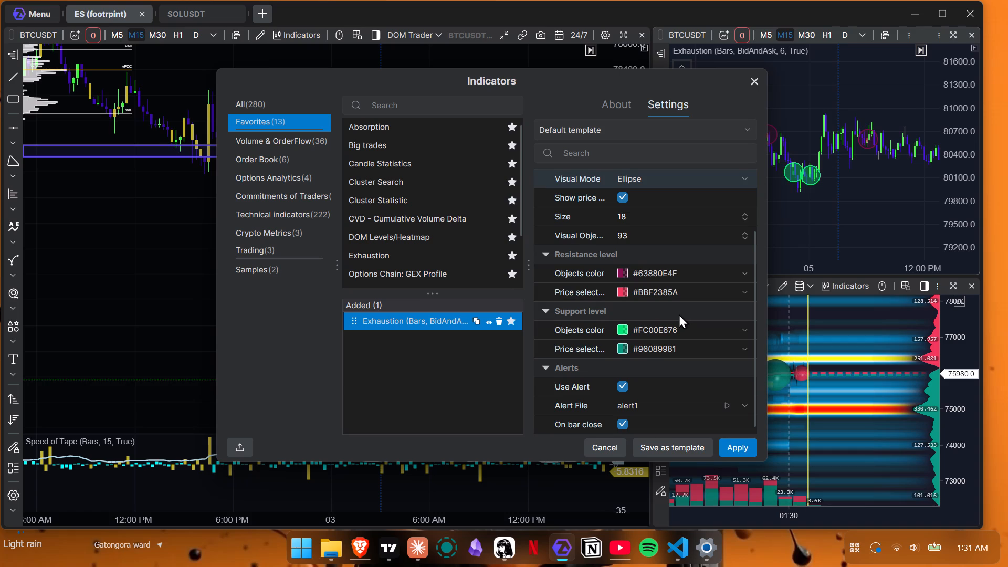
{"action": "scroll", "coordinate": [679, 314], "scroll_direction": "down", "scroll_amount": 8}
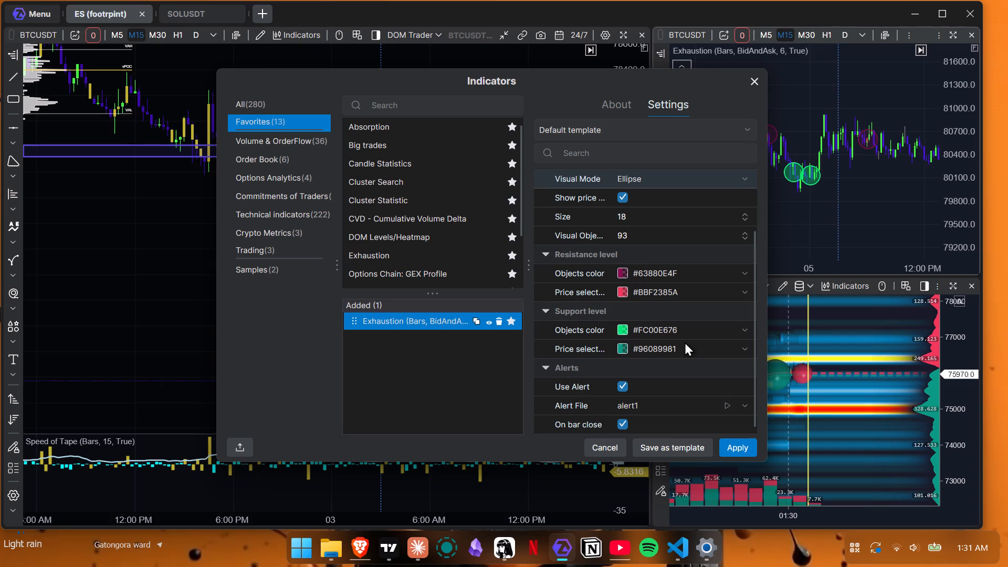
{"action": "left_click", "coordinate": [743, 404]}
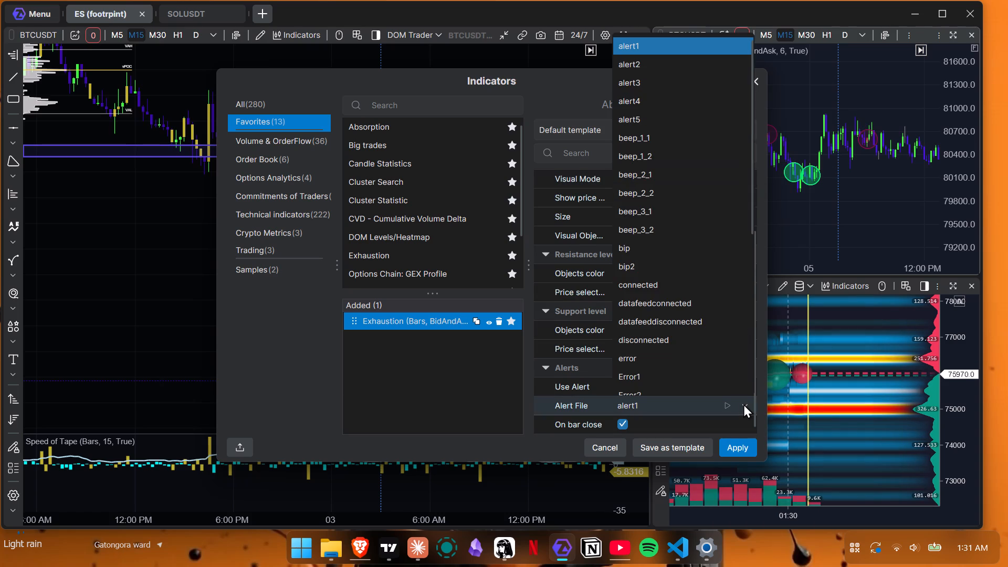
{"action": "left_click", "coordinate": [743, 404]}
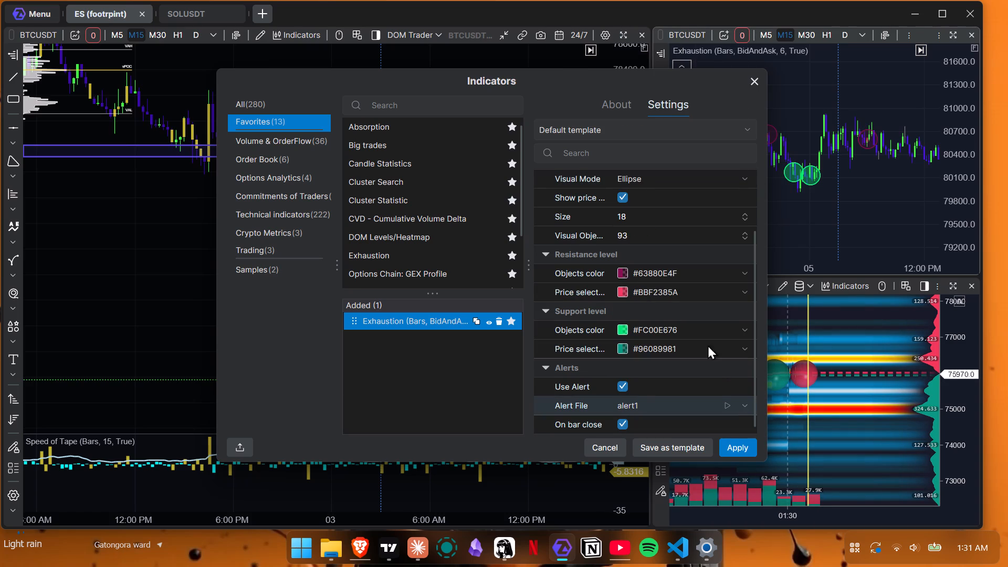
{"action": "scroll", "coordinate": [691, 317], "scroll_direction": "down", "scroll_amount": 5}
{"action": "scroll", "coordinate": [691, 317], "scroll_direction": "up", "scroll_amount": 7}
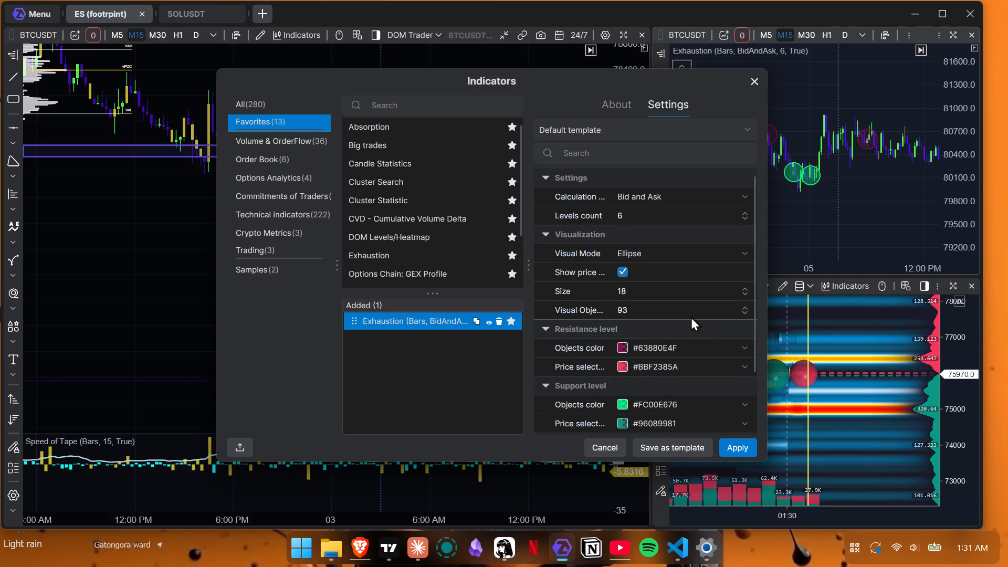
{"action": "scroll", "coordinate": [706, 304], "scroll_direction": "down", "scroll_amount": 3}
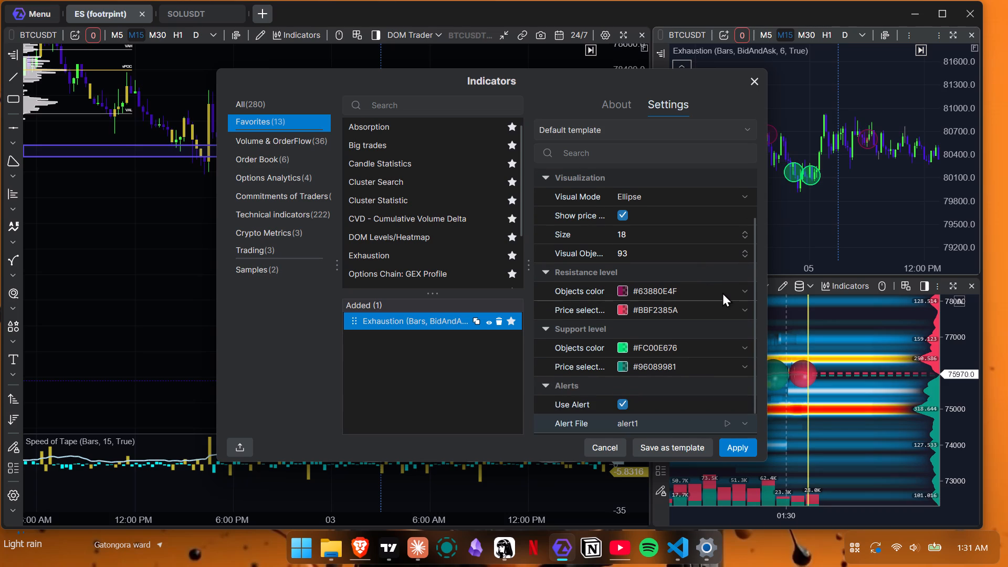
{"action": "scroll", "coordinate": [722, 292], "scroll_direction": "down", "scroll_amount": 8}
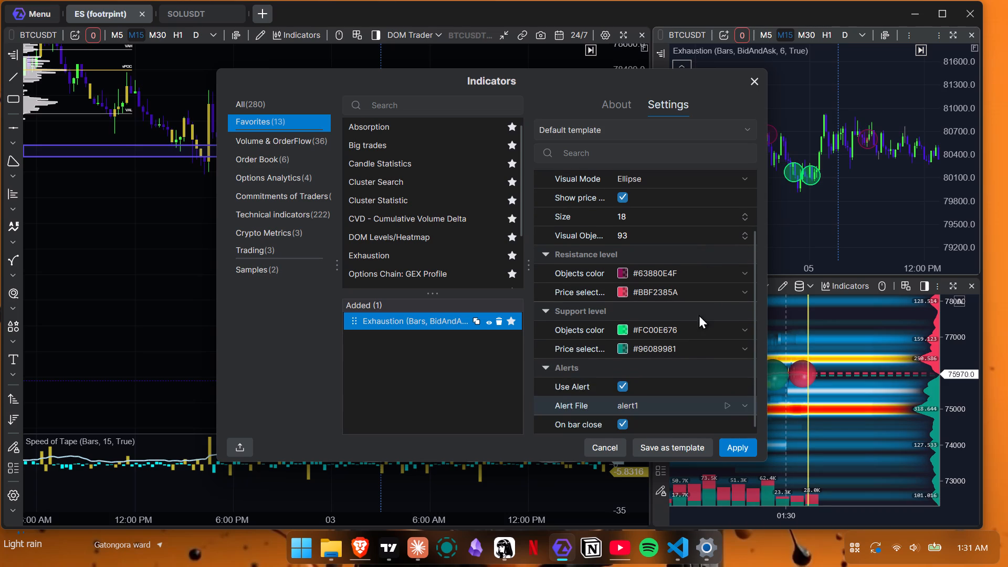
Save the Exhaustion settings as a template named Bubble.
{"action": "left_click", "coordinate": [696, 450]}
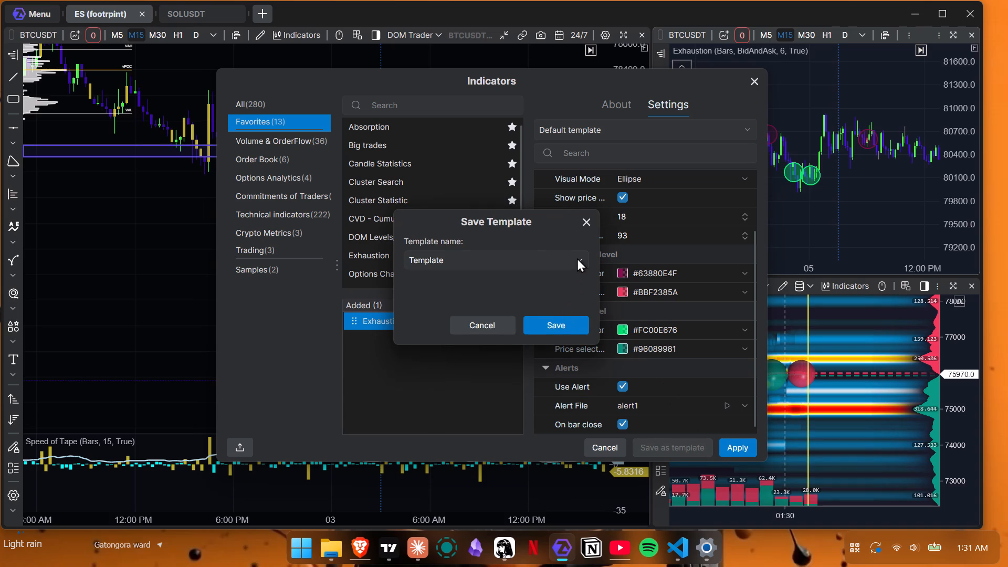
{"action": "left_click", "coordinate": [513, 262]}
{"action": "key", "text": "BackSpace"}
{"action": "key", "text": "BackSpace"}
{"action": "key", "text": "BackSpace"}
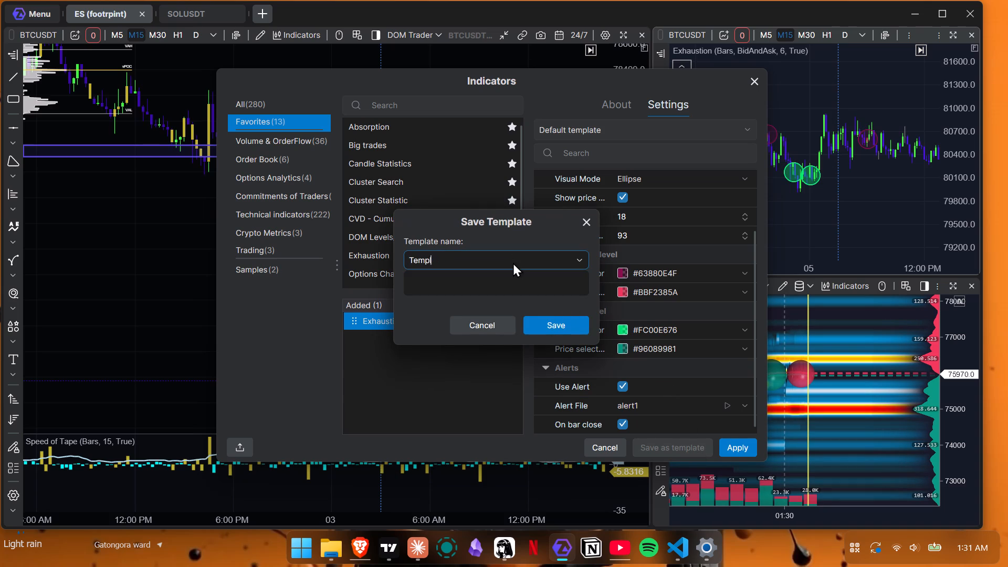
{"action": "key", "text": "BackSpace"}
{"action": "key", "text": "BackSpace"}
{"action": "key", "text": "BackSpace"}
{"action": "key", "text": "BackSpace"}
{"action": "key", "text": "BackSpace"}
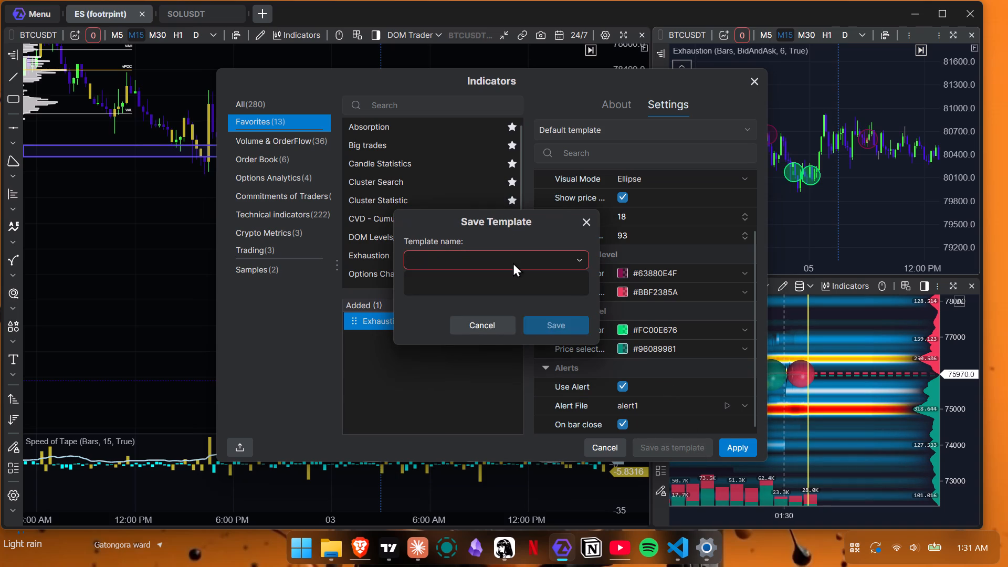
{"action": "key", "text": "shift+b"}
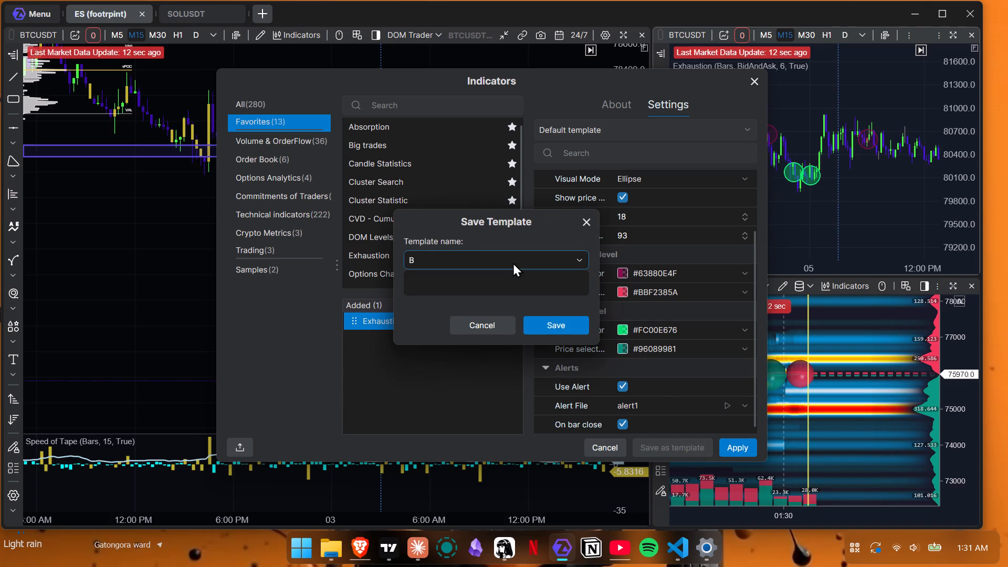
{"action": "type", "text": "ubble"}
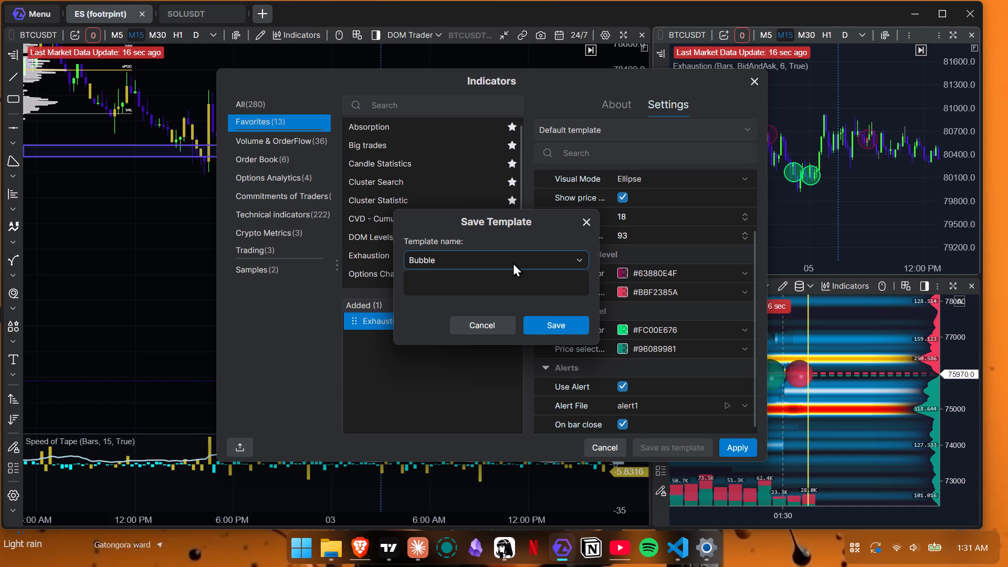
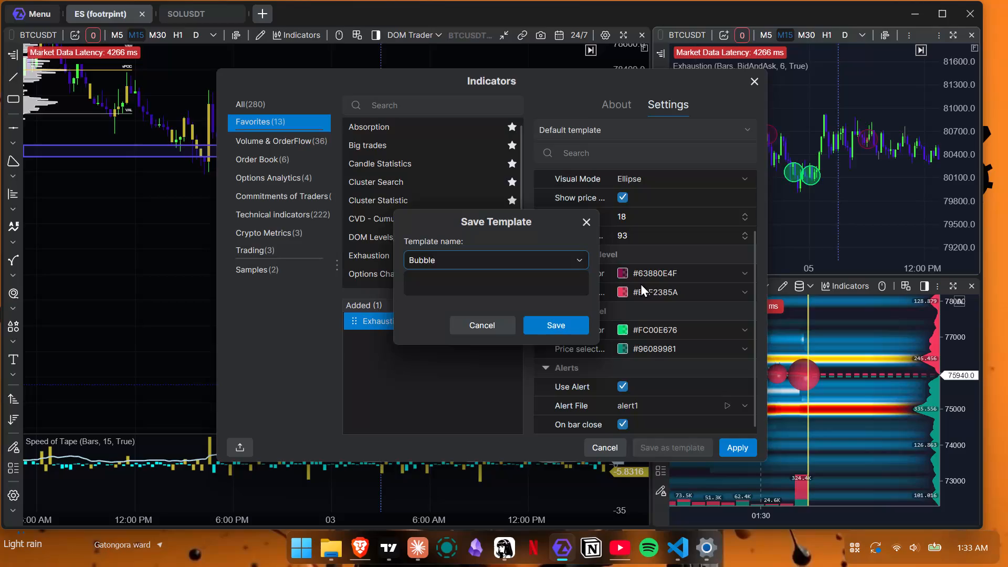
Complete the template name as Bubbles and save the Exhaustion settings under it.
{"action": "key", "text": "s"}
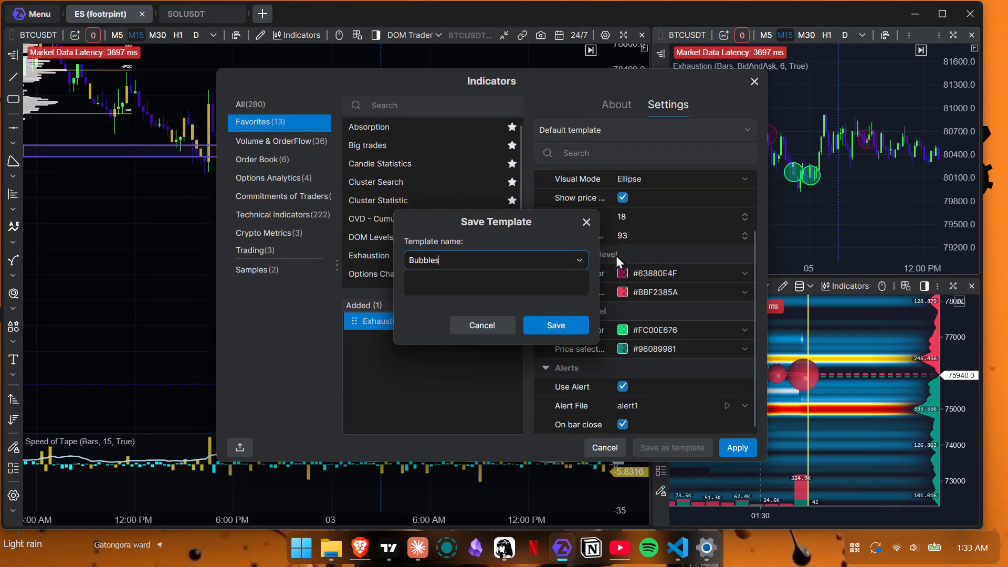
{"action": "left_click", "coordinate": [550, 319]}
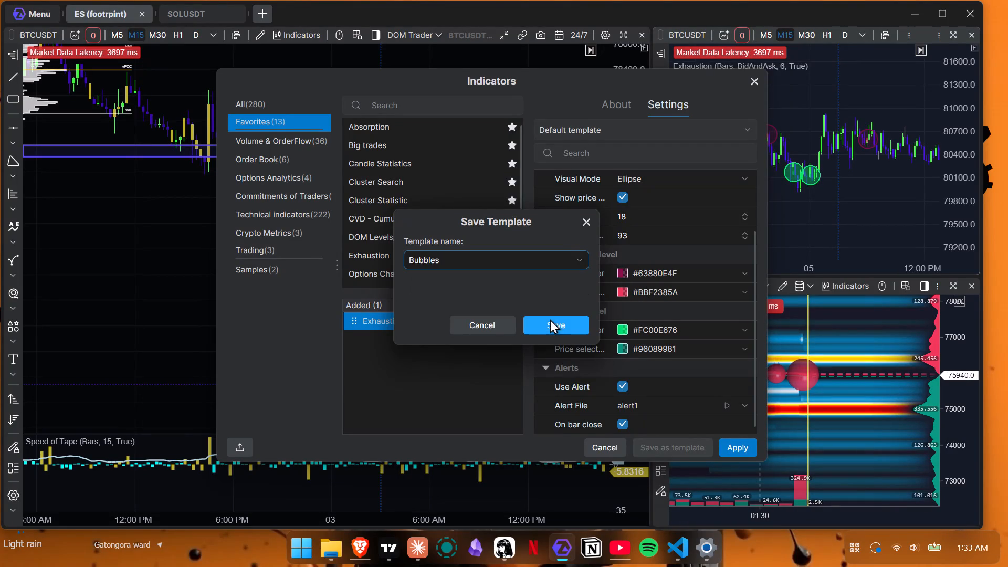
{"action": "left_click", "coordinate": [552, 325]}
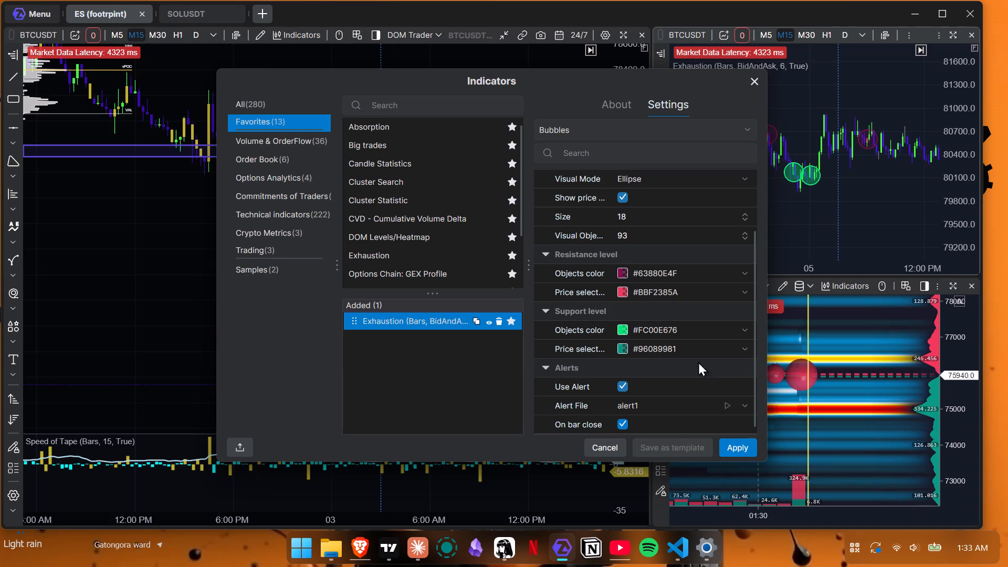
Check the Exhaustion indicator's description and apply its settings to the chart.
{"action": "left_click", "coordinate": [629, 106]}
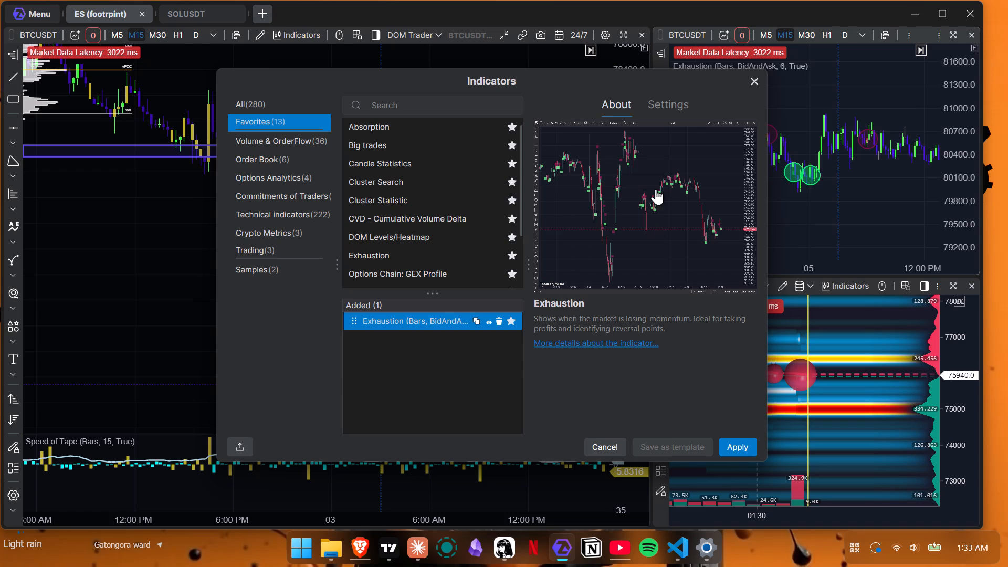
{"action": "left_click", "coordinate": [729, 444]}
Examine the Exhaustion bubbles around 5 November on the smaller BTCUSDT candle chart.
{"action": "scroll", "coordinate": [832, 170], "scroll_direction": "up", "scroll_amount": 4}
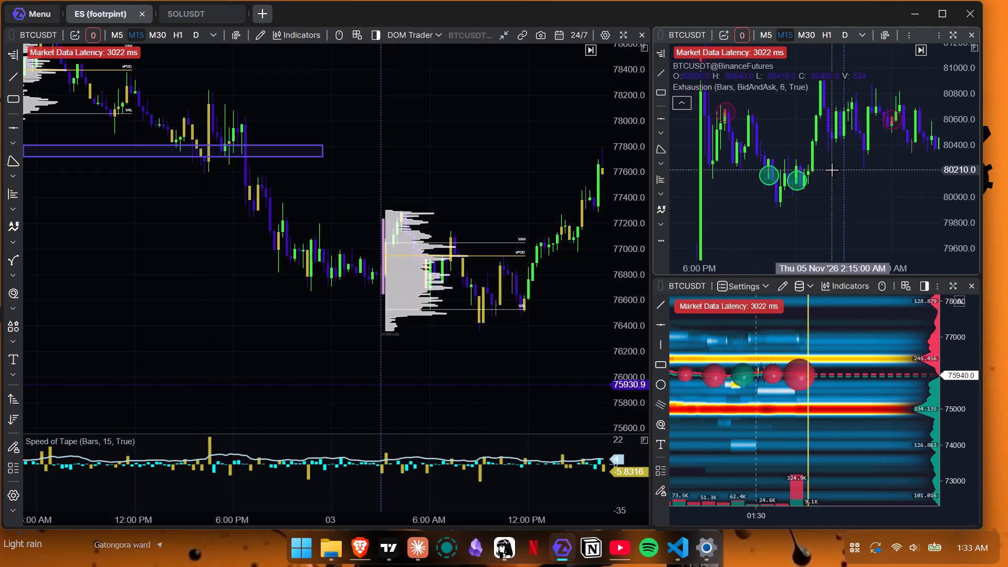
{"action": "left_click_drag", "start_coordinate": [831, 176], "coordinate": [670, 199]}
{"action": "scroll", "coordinate": [712, 176], "scroll_direction": "down", "scroll_amount": 2}
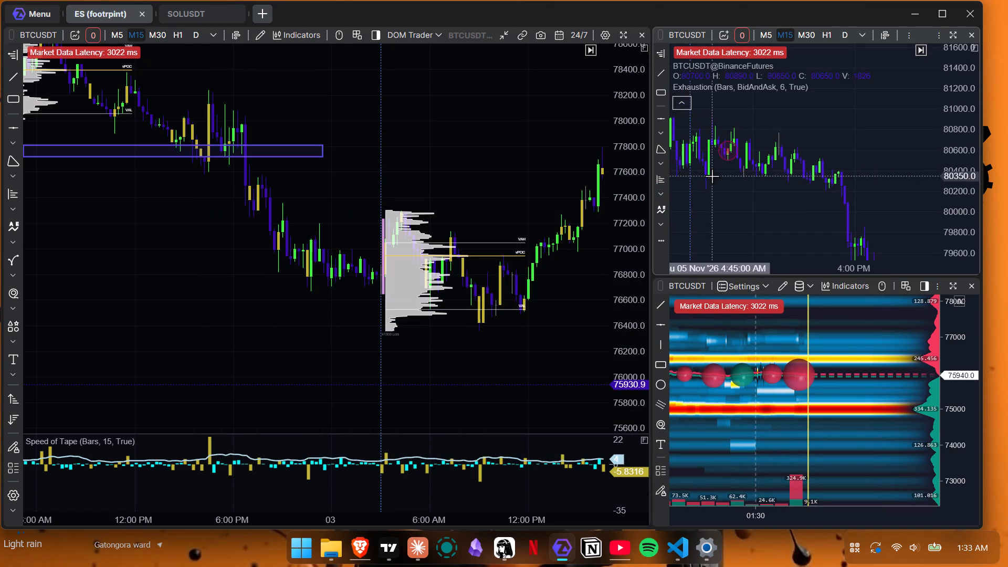
{"action": "left_click_drag", "start_coordinate": [712, 190], "coordinate": [725, 184]}
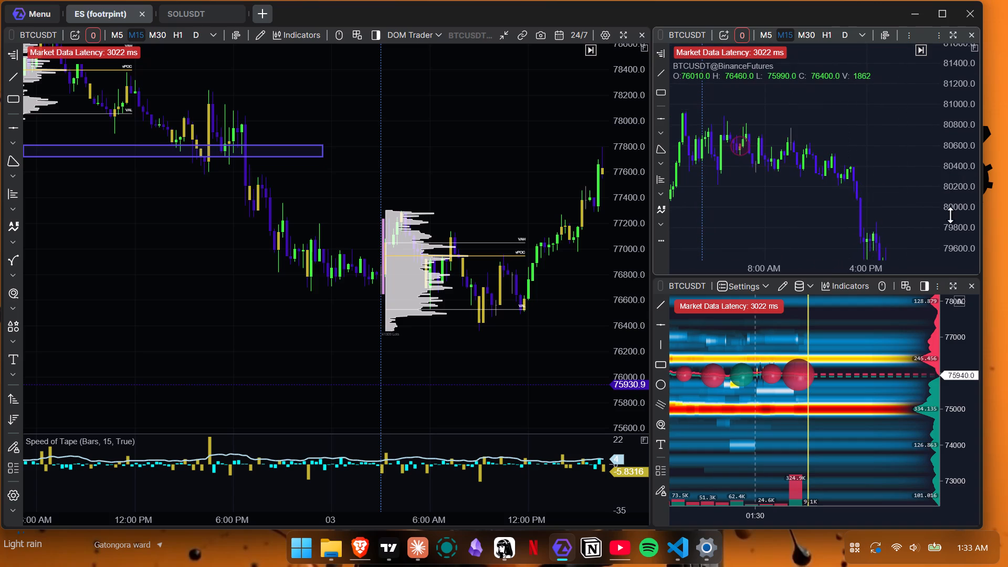
{"action": "left_click_drag", "start_coordinate": [953, 215], "coordinate": [951, 131]}
{"action": "scroll", "coordinate": [808, 131], "scroll_direction": "down", "scroll_amount": 3}
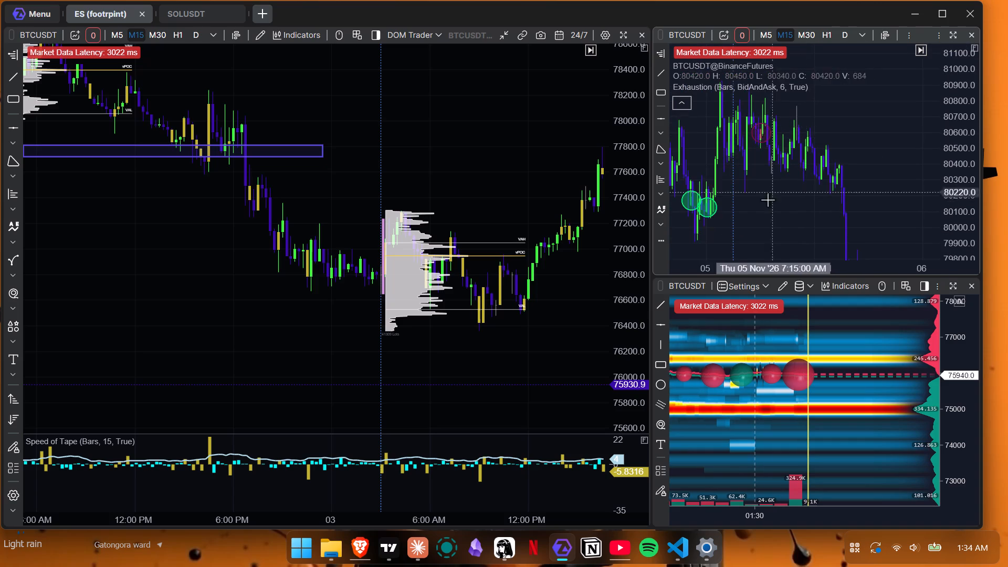
{"action": "scroll", "coordinate": [764, 201], "scroll_direction": "up", "scroll_amount": 4}
{"action": "left_click_drag", "start_coordinate": [764, 200], "coordinate": [761, 213]}
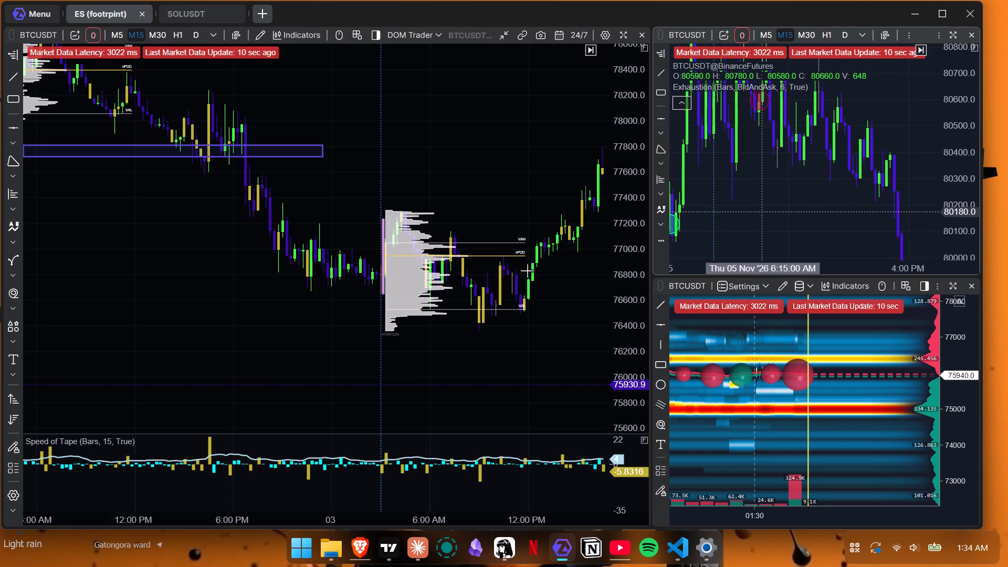
Compare the 5 November price action, volume profile and Speed of Tape on the main BTCUSDT chart with the Exhaustion signals.
{"action": "left_click_drag", "start_coordinate": [484, 291], "coordinate": [226, 303]}
{"action": "left_click_drag", "start_coordinate": [370, 286], "coordinate": [0, 260]}
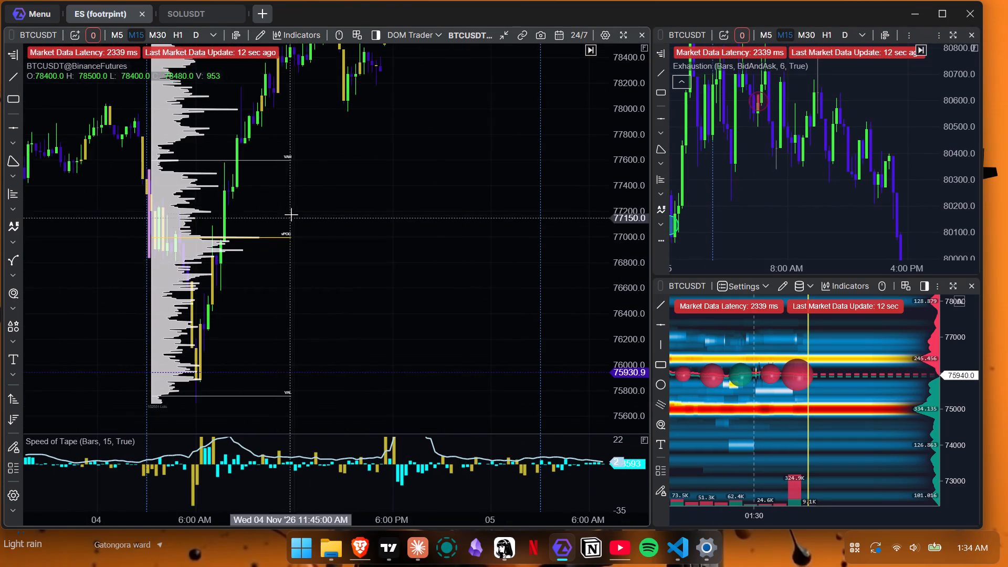
{"action": "left_click_drag", "start_coordinate": [292, 215], "coordinate": [183, 391]}
{"action": "left_click_drag", "start_coordinate": [380, 178], "coordinate": [247, 514]}
{"action": "left_click_drag", "start_coordinate": [335, 361], "coordinate": [330, 333]}
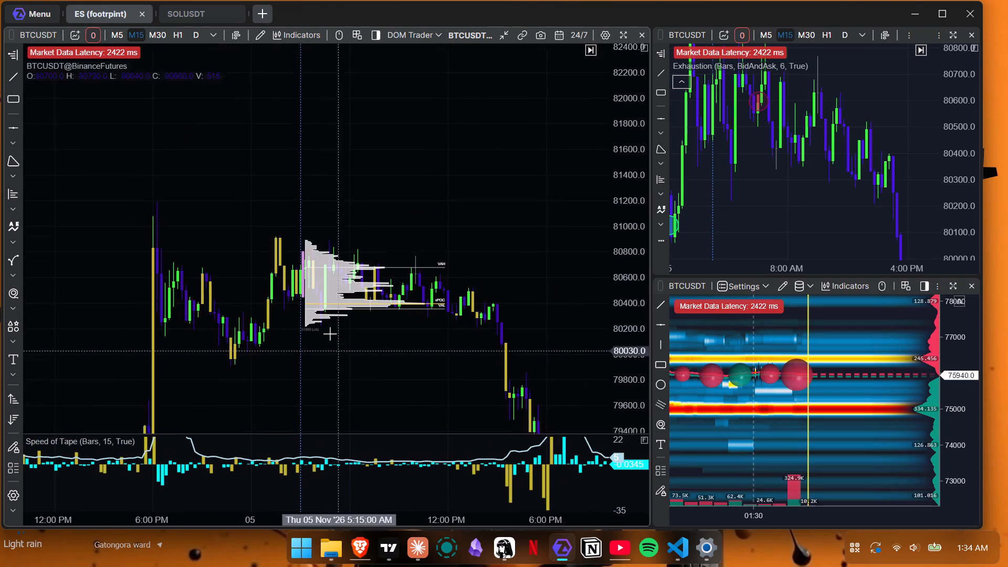
{"action": "left_click_drag", "start_coordinate": [330, 333], "coordinate": [184, 278]}
{"action": "scroll", "coordinate": [377, 275], "scroll_direction": "up", "scroll_amount": 5}
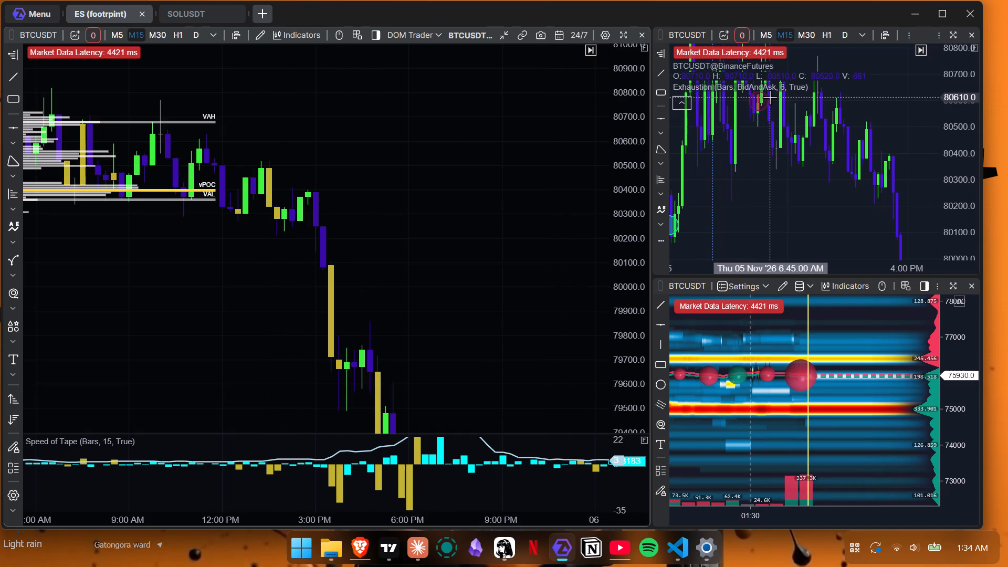
{"action": "left_click_drag", "start_coordinate": [769, 106], "coordinate": [770, 151]}
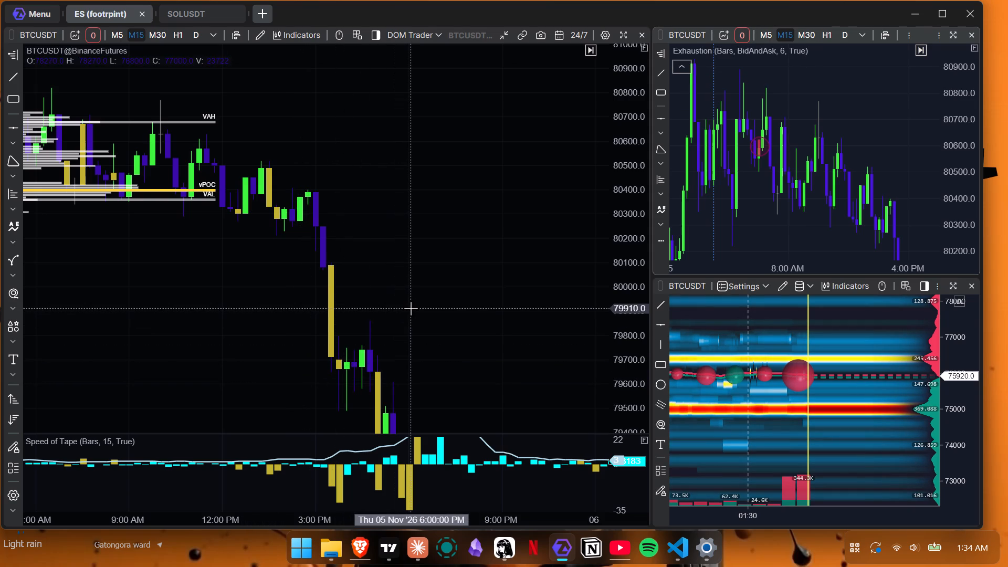
{"action": "scroll", "coordinate": [405, 308], "scroll_direction": "down", "scroll_amount": 5}
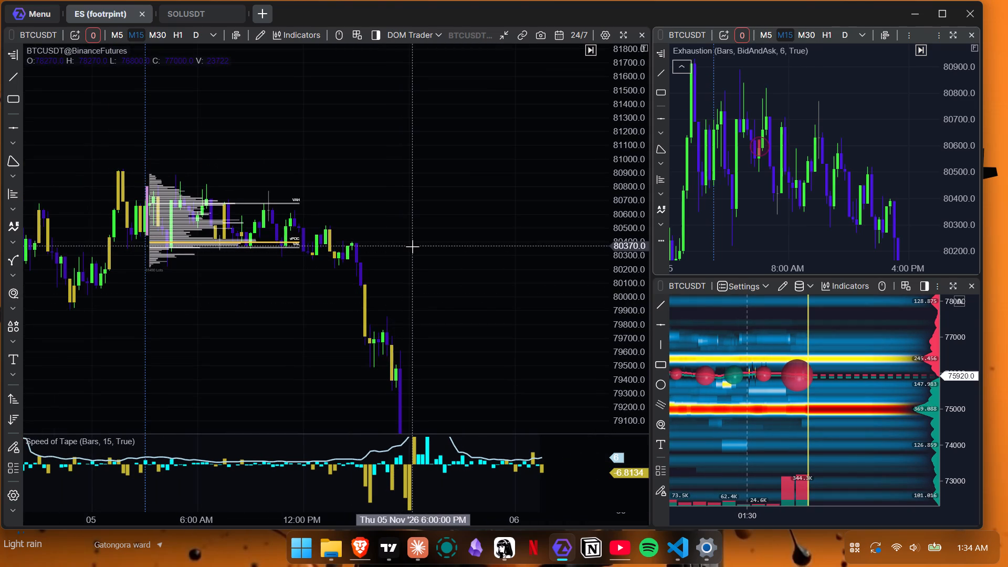
{"action": "left_click_drag", "start_coordinate": [853, 165], "coordinate": [889, 202]}
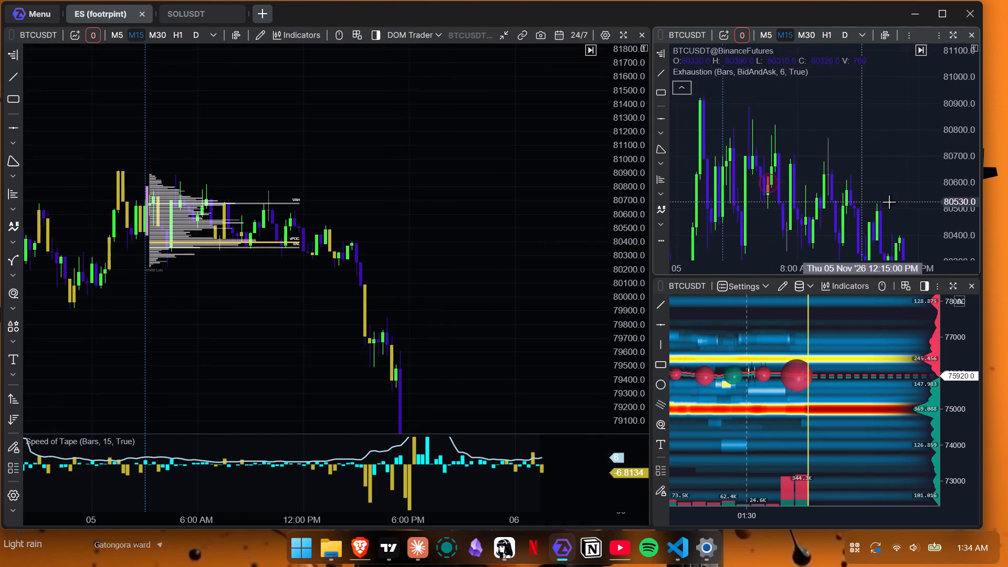
{"action": "left_click_drag", "start_coordinate": [889, 202], "coordinate": [949, 182]}
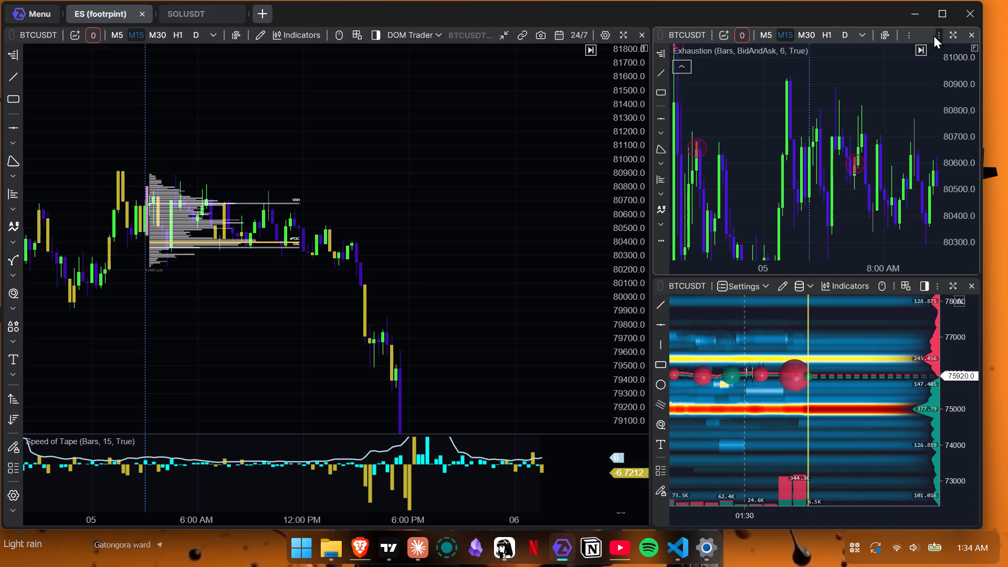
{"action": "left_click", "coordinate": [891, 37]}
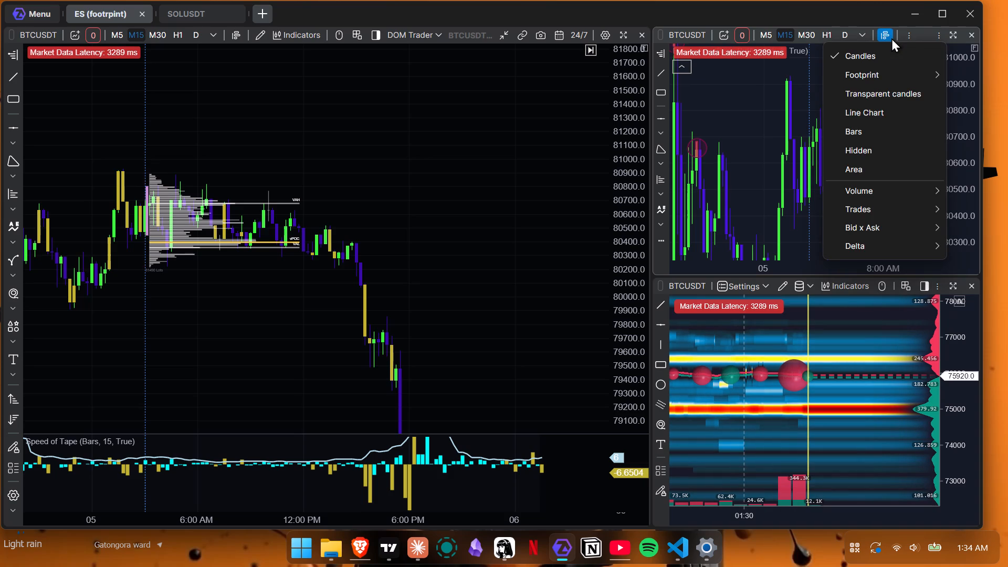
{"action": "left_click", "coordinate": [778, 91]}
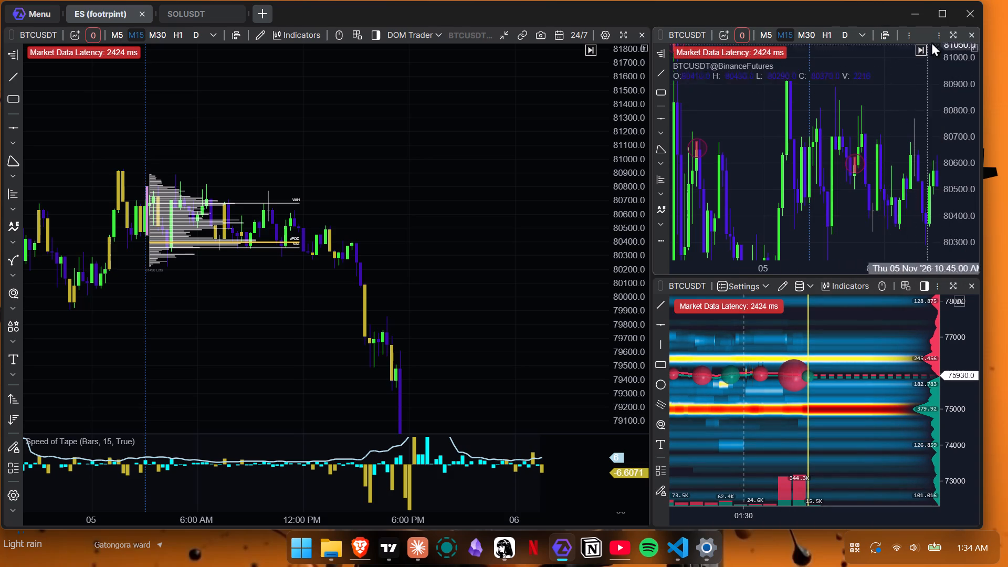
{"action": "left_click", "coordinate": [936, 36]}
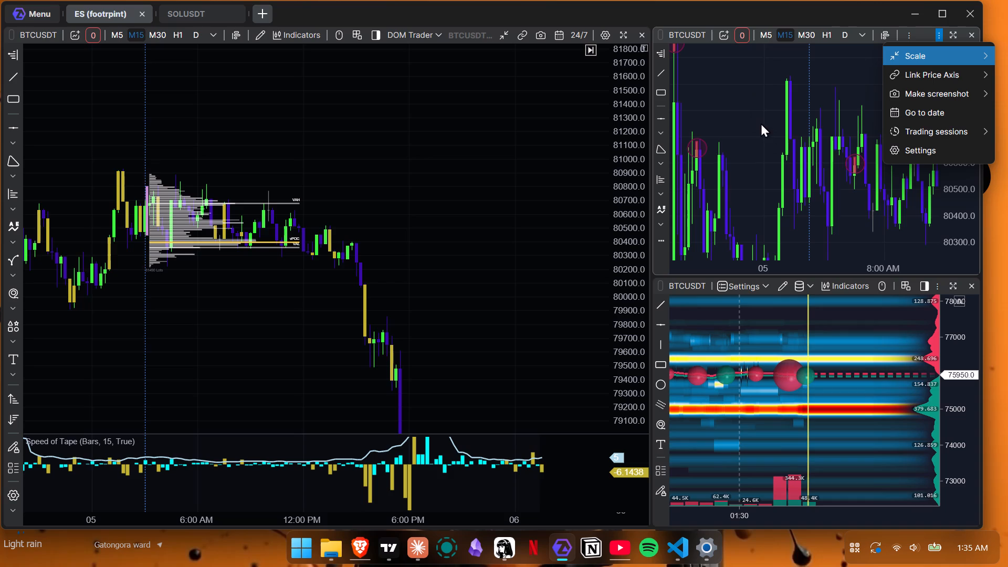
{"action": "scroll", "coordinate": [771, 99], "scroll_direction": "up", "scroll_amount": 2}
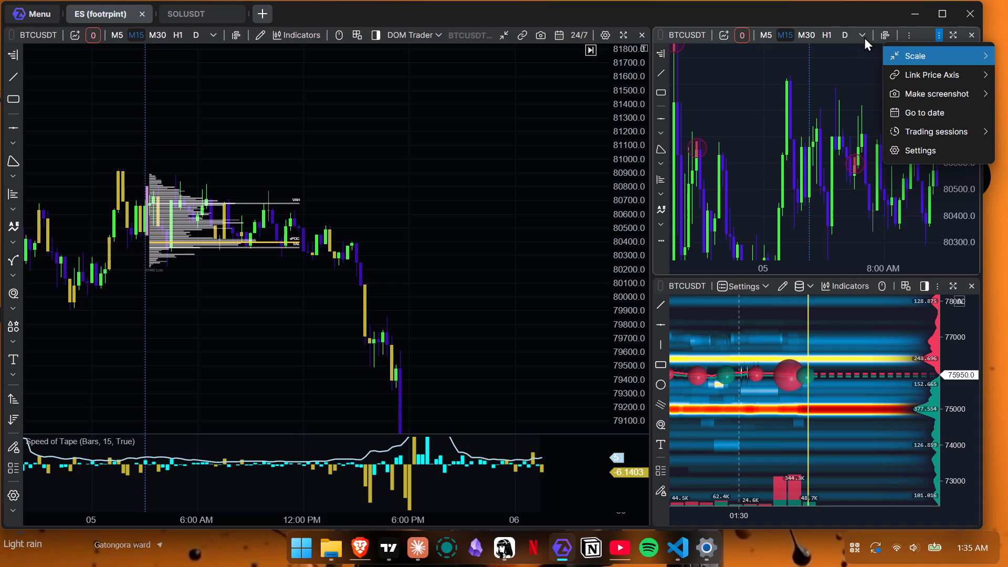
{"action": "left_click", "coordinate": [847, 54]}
Choose the Volume Profile & TPO indicator for the Exhaustion chart and set its mode to TPO.
{"action": "left_click", "coordinate": [912, 35]}
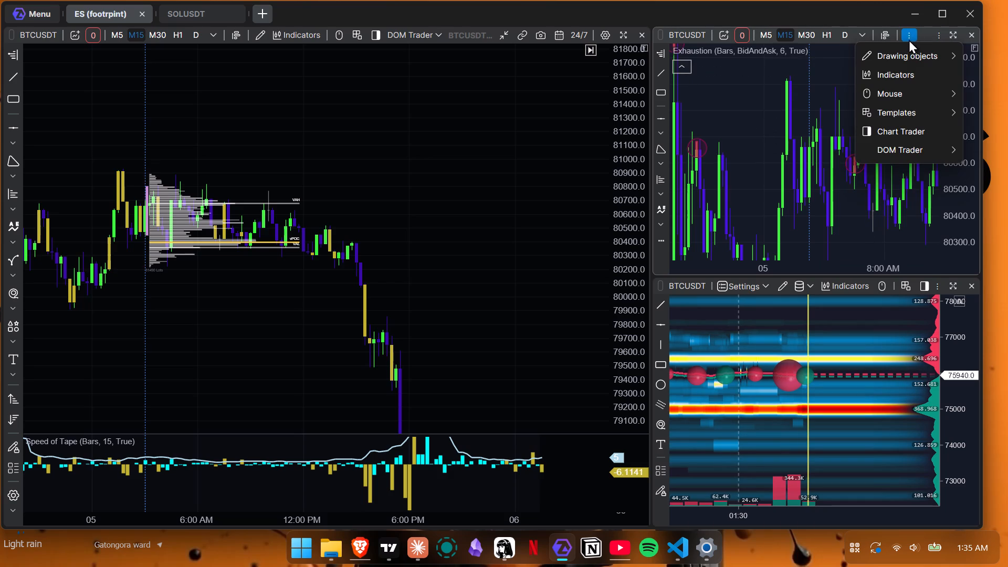
{"action": "left_click", "coordinate": [900, 75]}
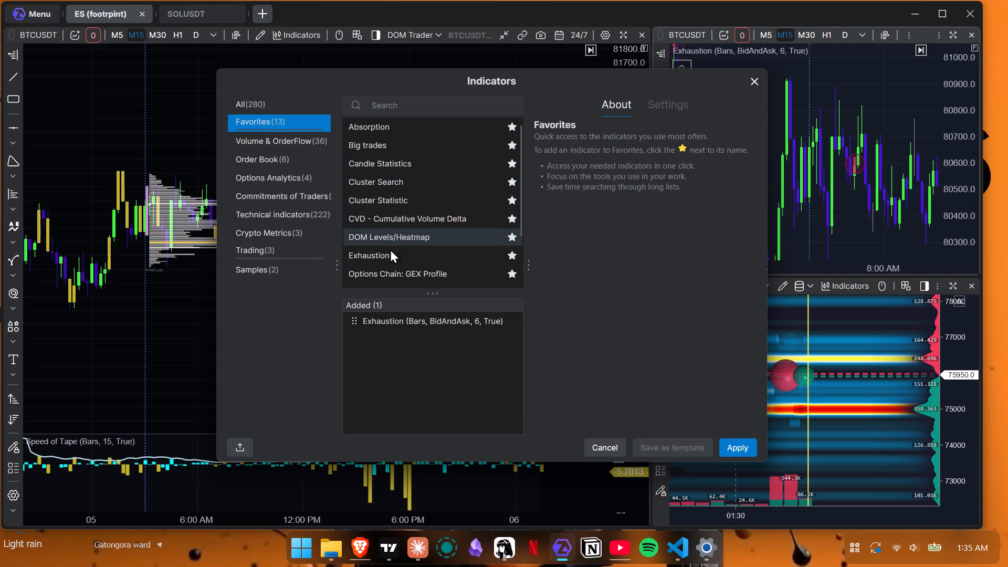
{"action": "scroll", "coordinate": [392, 250], "scroll_direction": "down", "scroll_amount": 5}
{"action": "left_click", "coordinate": [393, 278]}
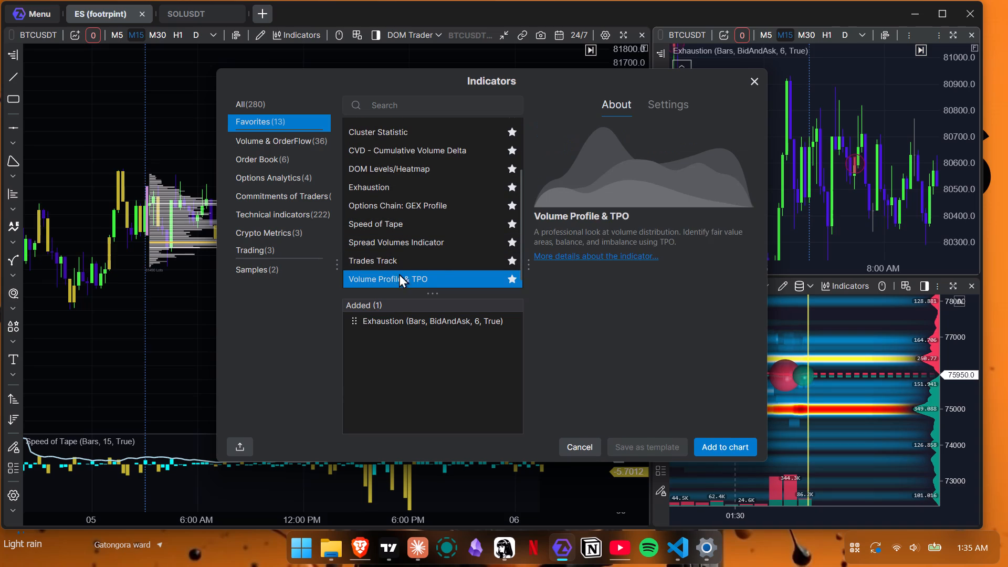
{"action": "left_click", "coordinate": [666, 104]}
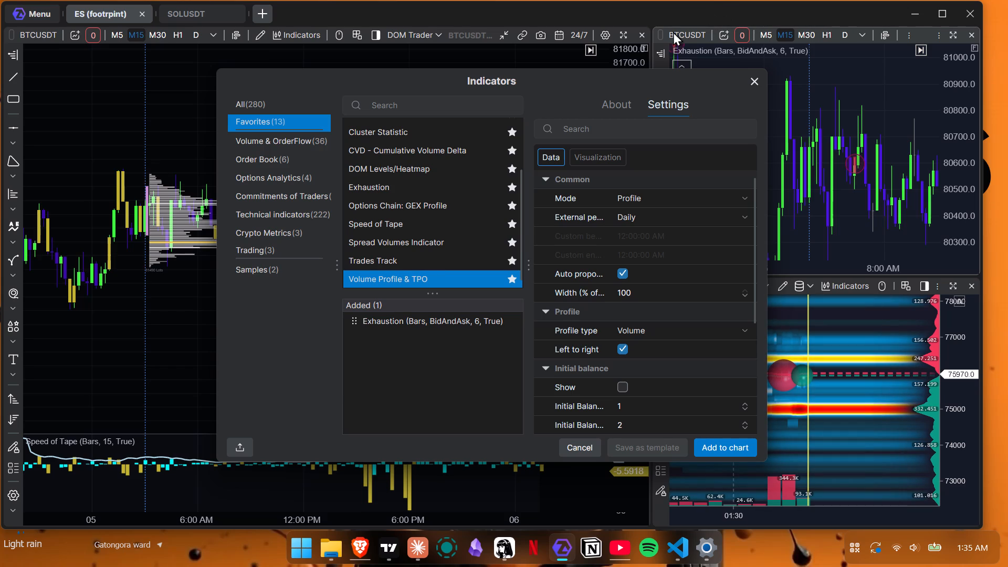
{"action": "left_click", "coordinate": [738, 193]}
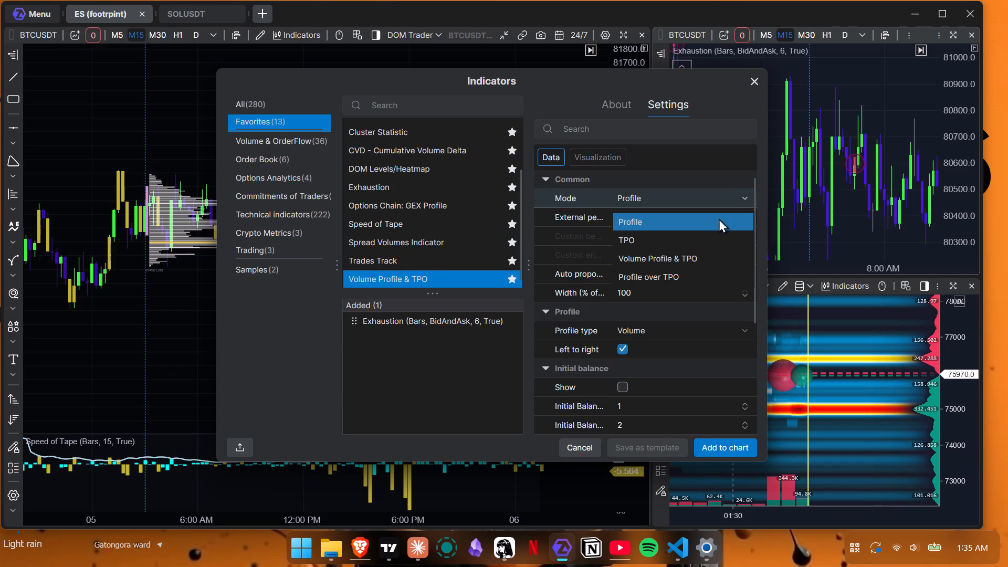
{"action": "left_click", "coordinate": [700, 240]}
Set the TPO profile's external period to Custom with a custom begin time of 3:45:00 AM.
{"action": "left_click", "coordinate": [690, 212]}
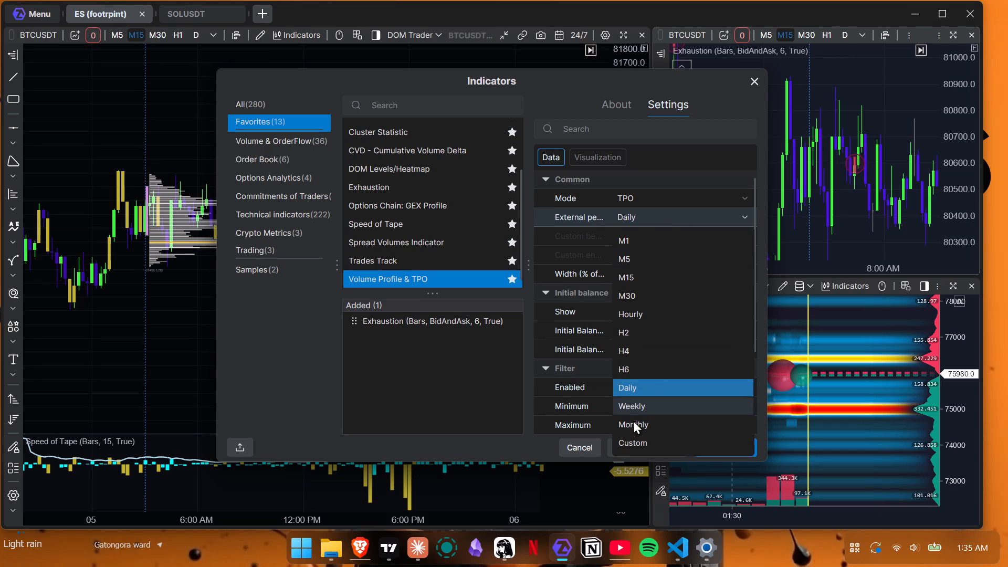
{"action": "left_click", "coordinate": [629, 444]}
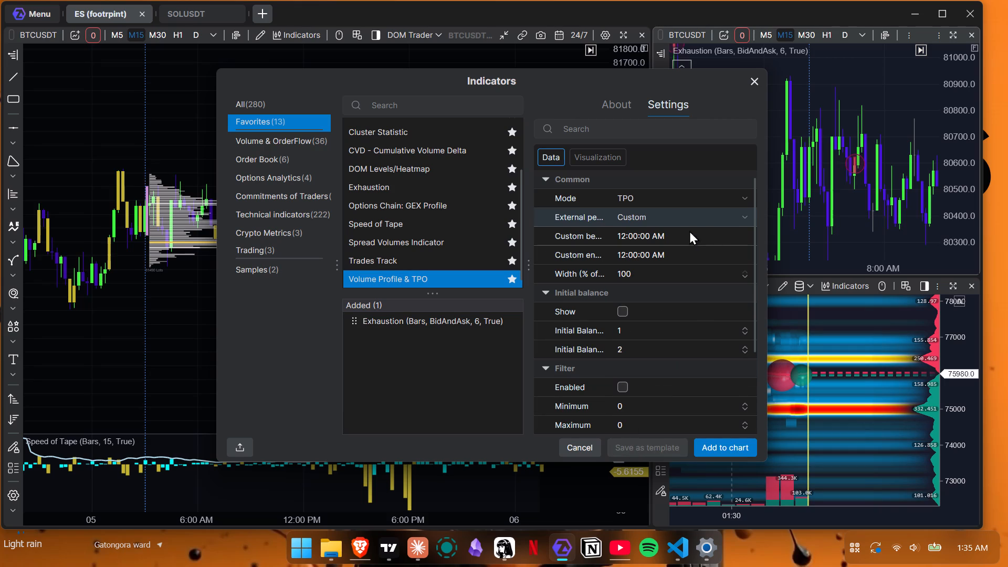
{"action": "left_click", "coordinate": [683, 230]}
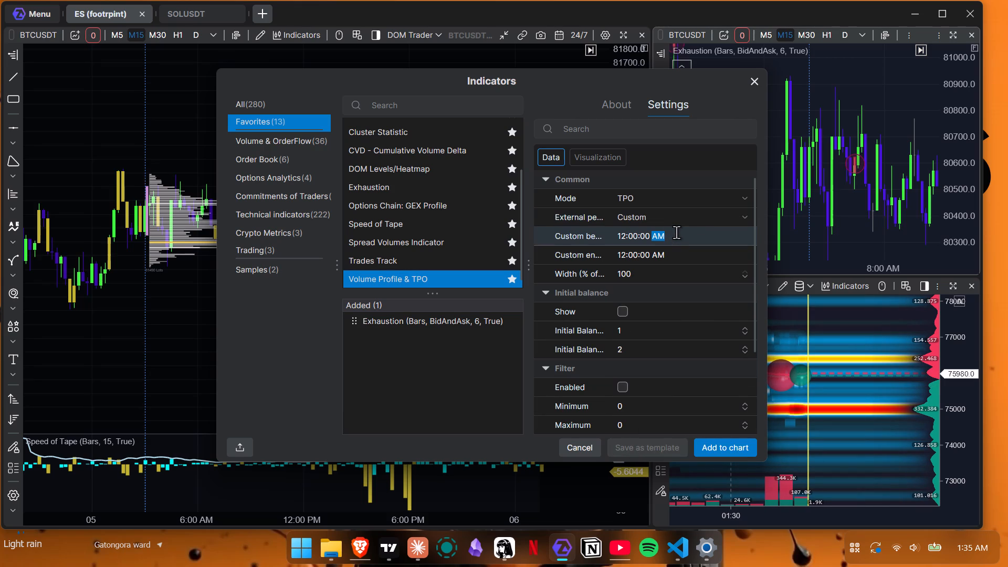
{"action": "key", "text": "3"}
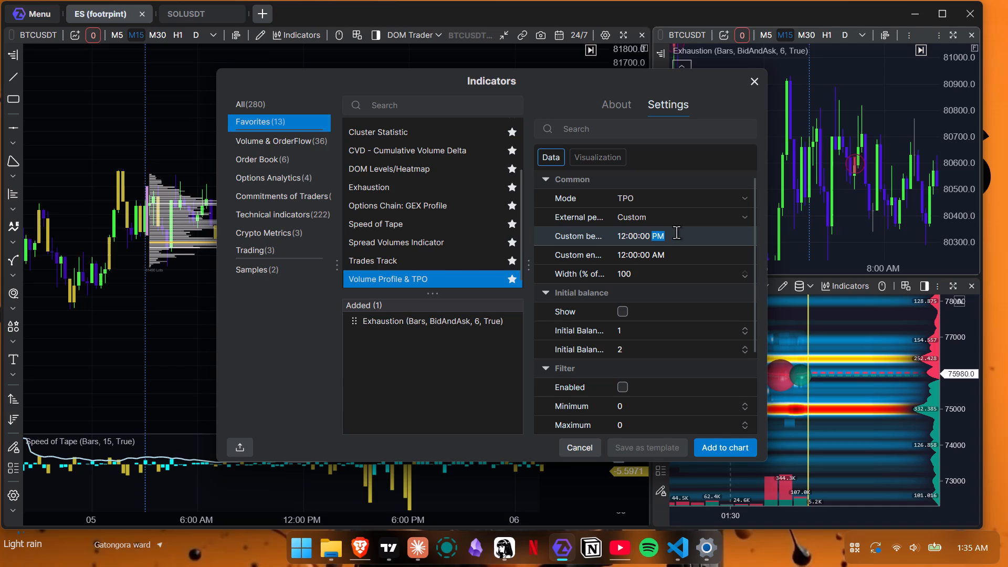
{"action": "left_click", "coordinate": [642, 239]}
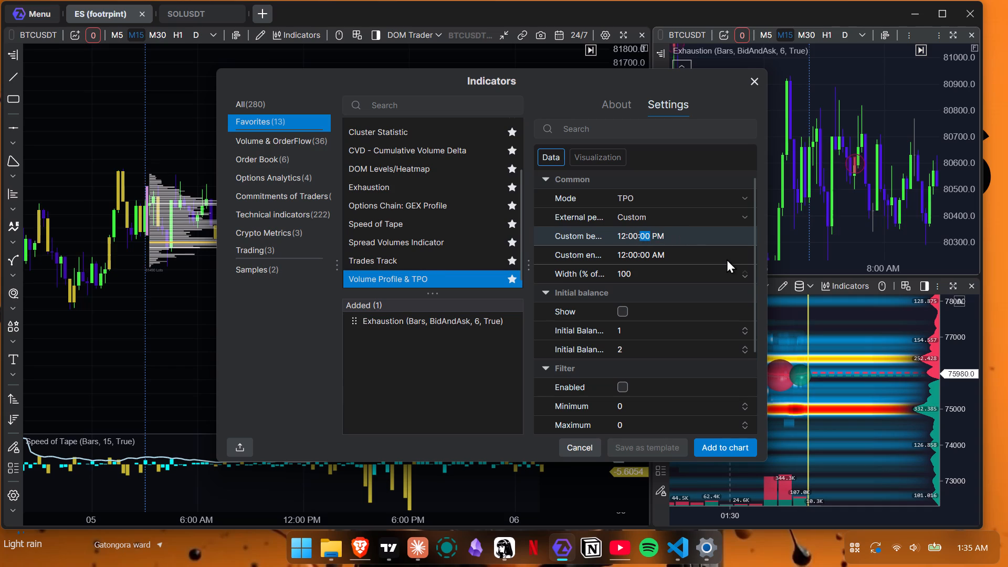
{"action": "key", "text": "Left"}
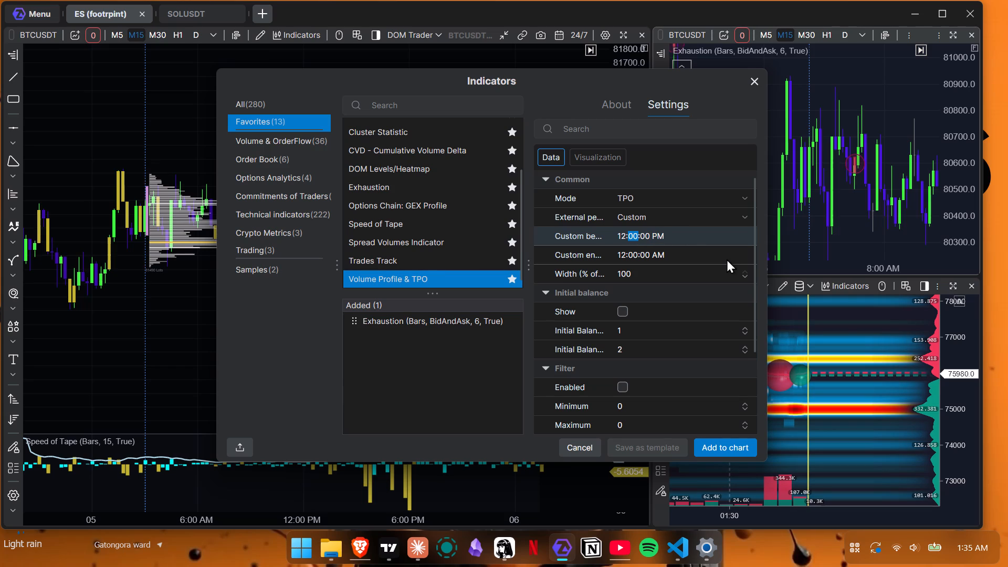
{"action": "key", "text": "Left"}
{"action": "key", "text": "Left"}
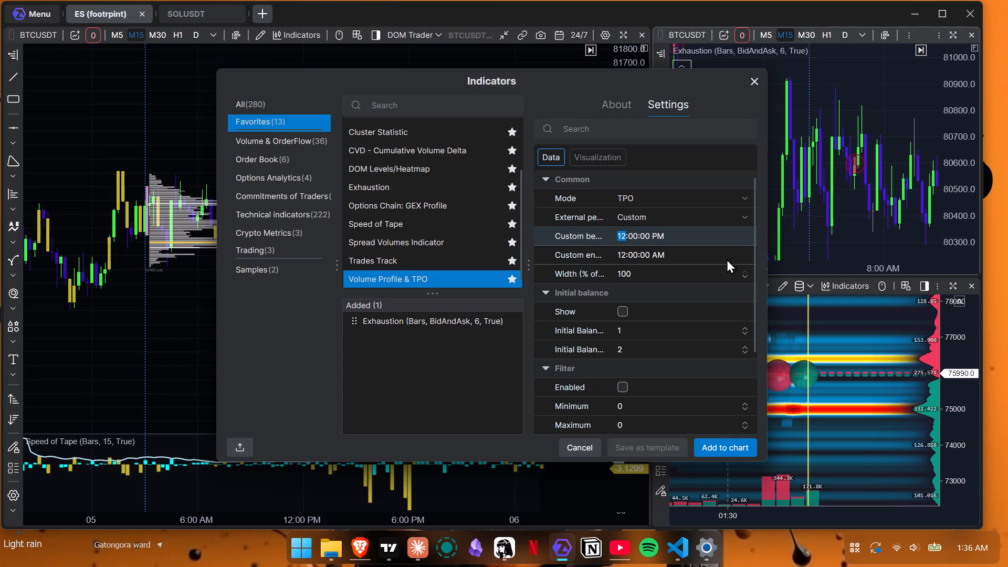
{"action": "type", "text": "03"}
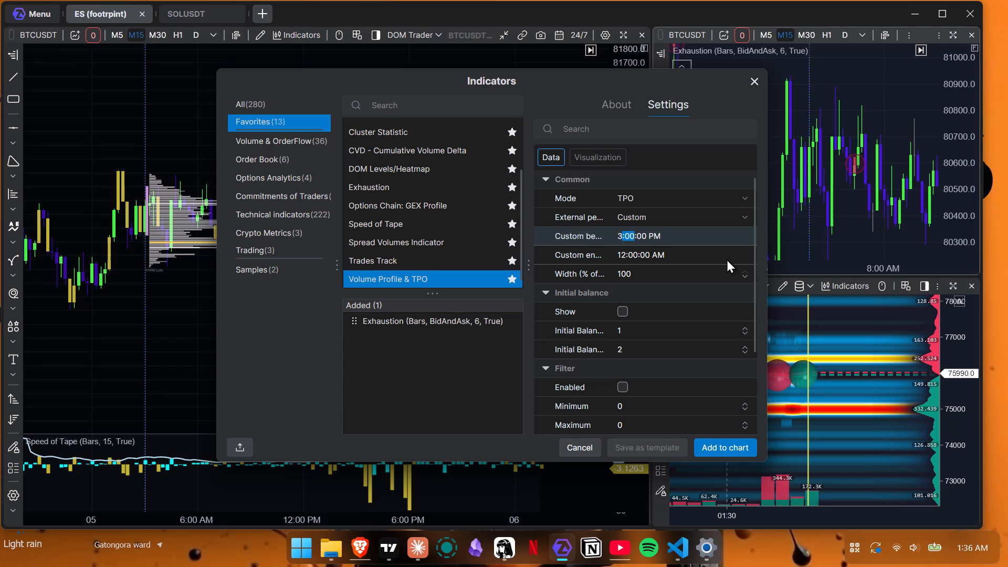
{"action": "type", "text": "45"}
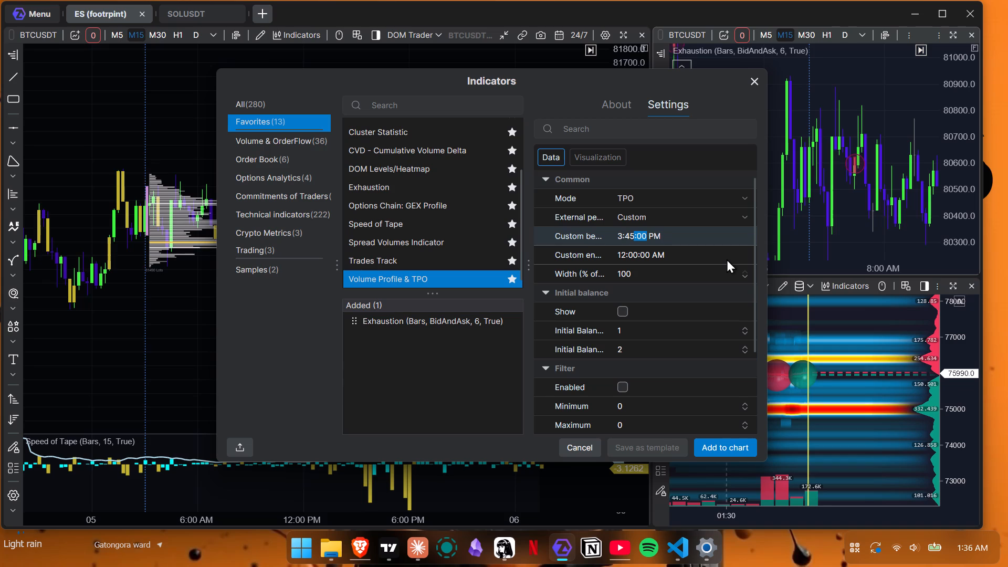
{"action": "key", "text": "Right"}
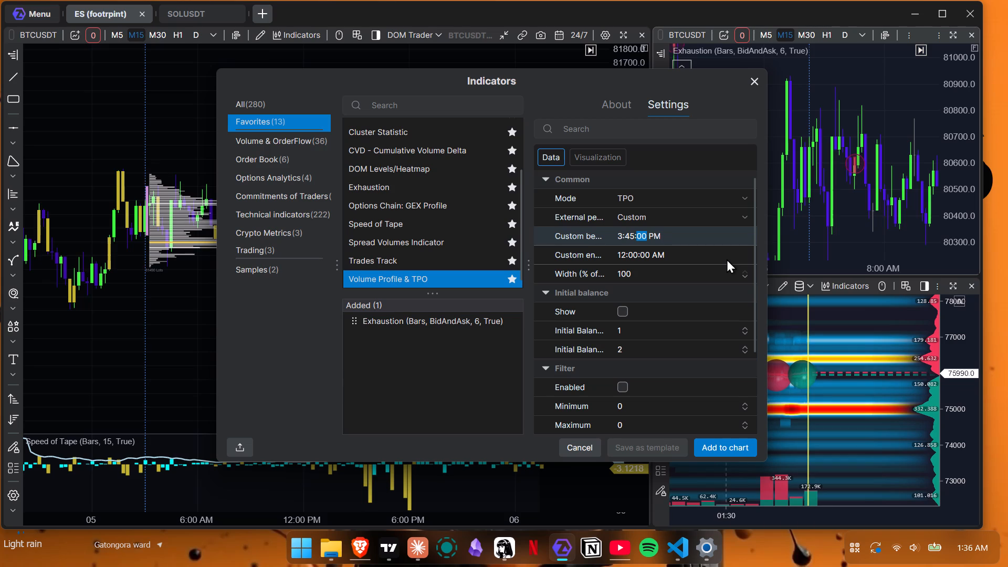
{"action": "key", "text": "Right"}
{"action": "key", "text": "a"}
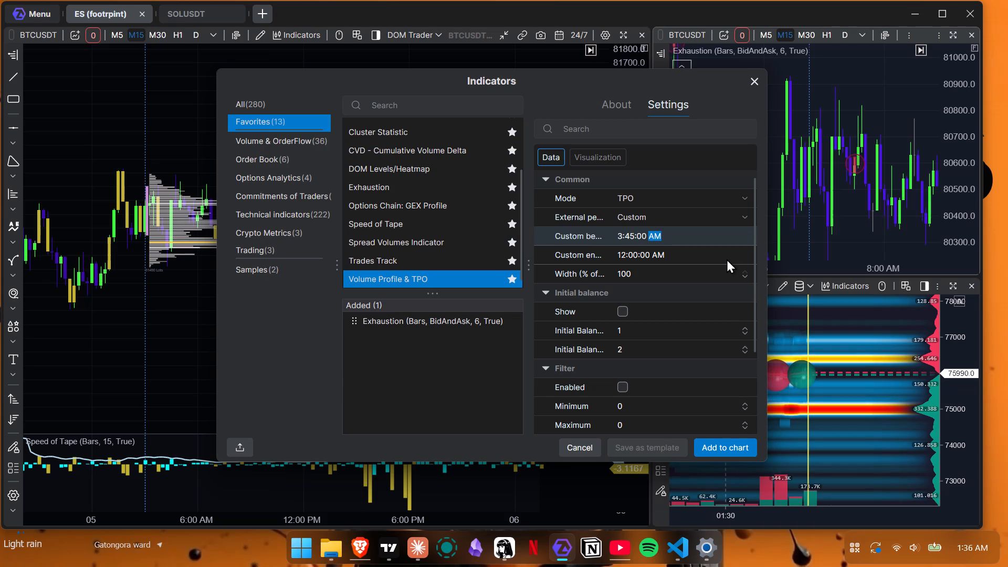
{"action": "key", "text": "Down"}
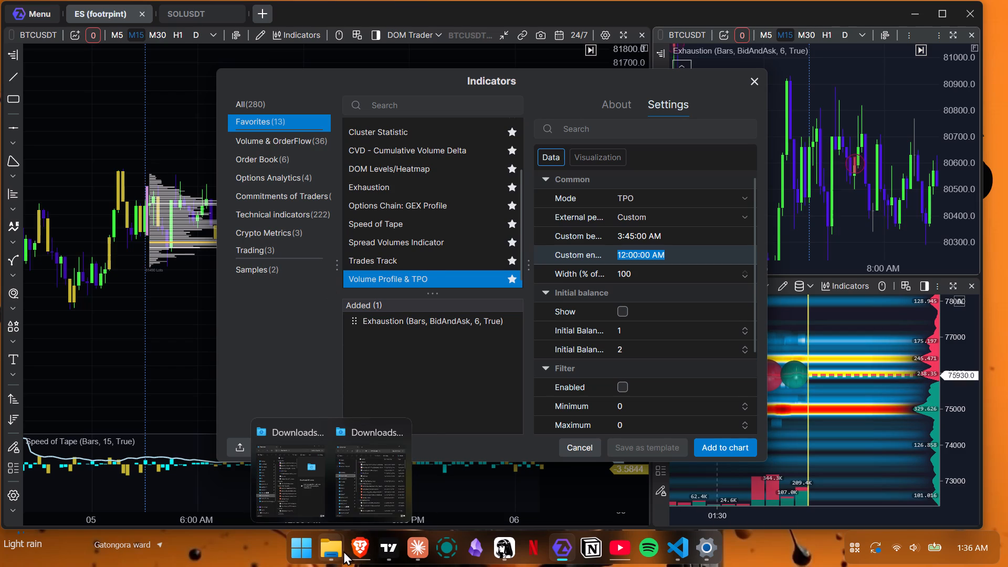
Switch to TradingView, examine the 15-minute BTCUSD chart, dismiss the upgrade offer and return to ATAS X.
{"action": "left_click", "coordinate": [383, 550]}
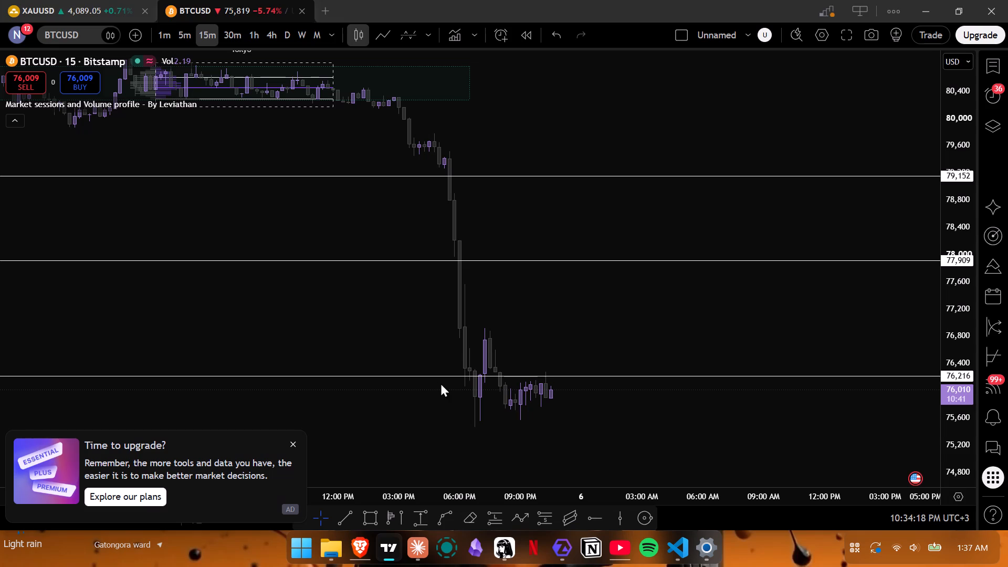
{"action": "left_click_drag", "start_coordinate": [230, 321], "coordinate": [414, 393]}
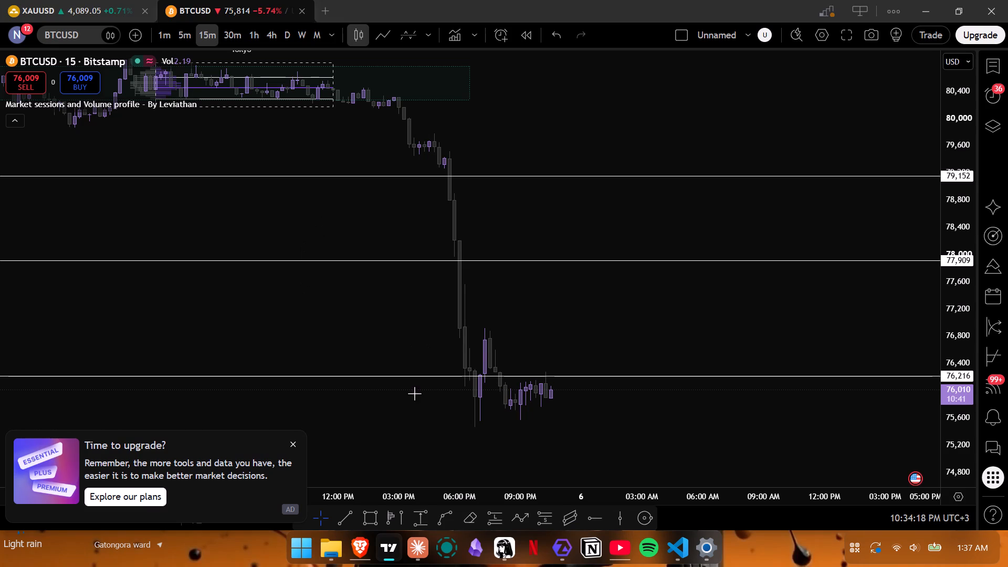
{"action": "left_click_drag", "start_coordinate": [244, 308], "coordinate": [442, 381]}
{"action": "left_click_drag", "start_coordinate": [330, 225], "coordinate": [350, 232]}
{"action": "left_click_drag", "start_coordinate": [350, 232], "coordinate": [454, 299]}
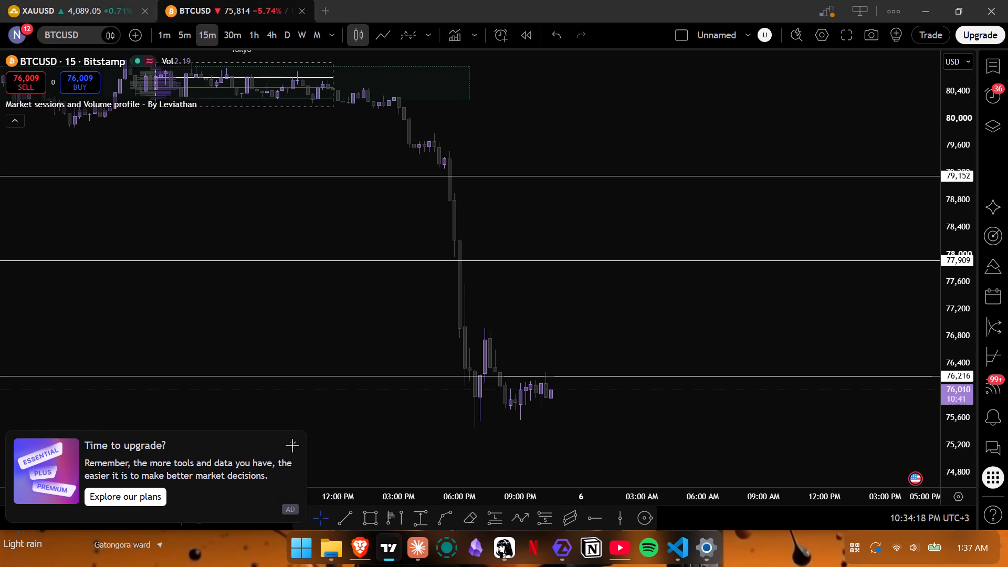
{"action": "left_click", "coordinate": [293, 447]}
{"action": "left_click", "coordinate": [292, 447]}
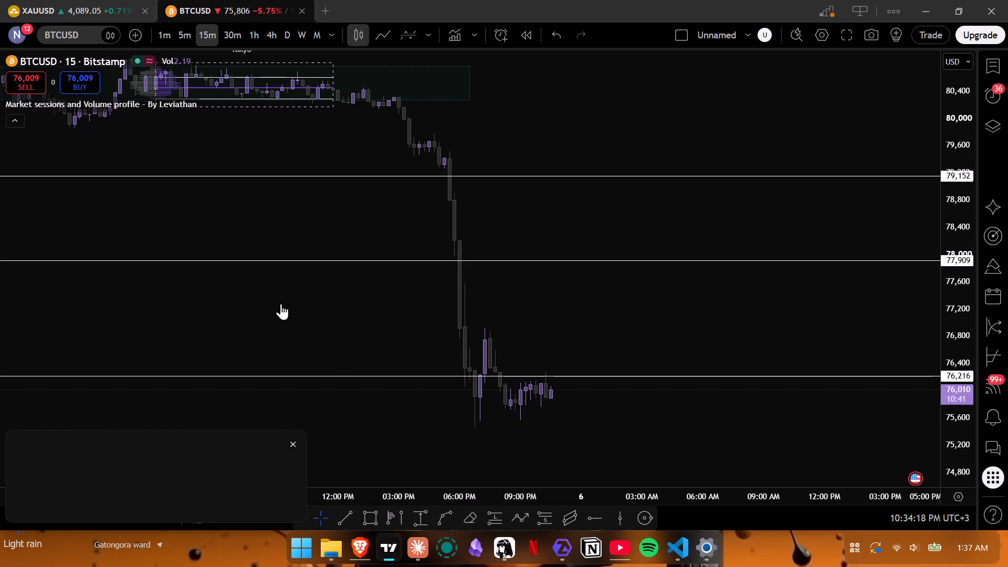
{"action": "left_click_drag", "start_coordinate": [265, 298], "coordinate": [390, 340]}
{"action": "left_click", "coordinate": [335, 122]}
{"action": "left_click", "coordinate": [921, 7]}
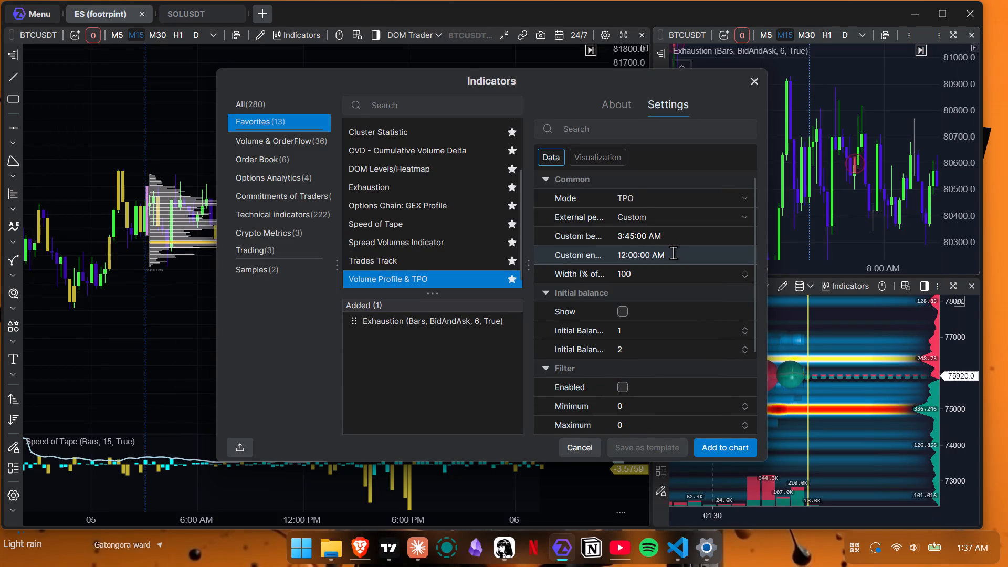
Make the TPO indicator's filter colour semi-transparent, using #77311B92.
{"action": "left_click", "coordinate": [673, 253]}
{"action": "left_click", "coordinate": [673, 253]}
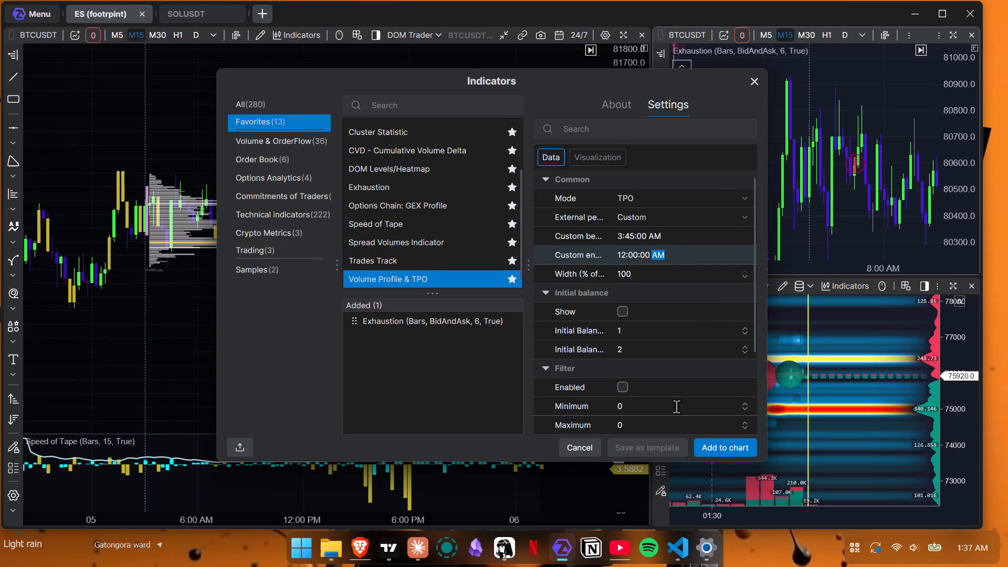
{"action": "scroll", "coordinate": [676, 406], "scroll_direction": "down", "scroll_amount": 5}
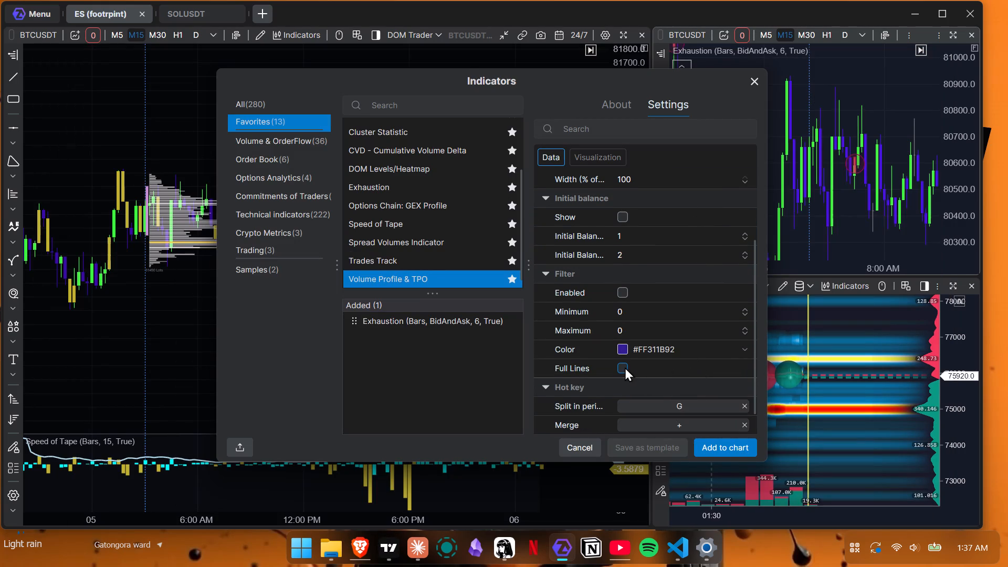
{"action": "left_click", "coordinate": [625, 350]}
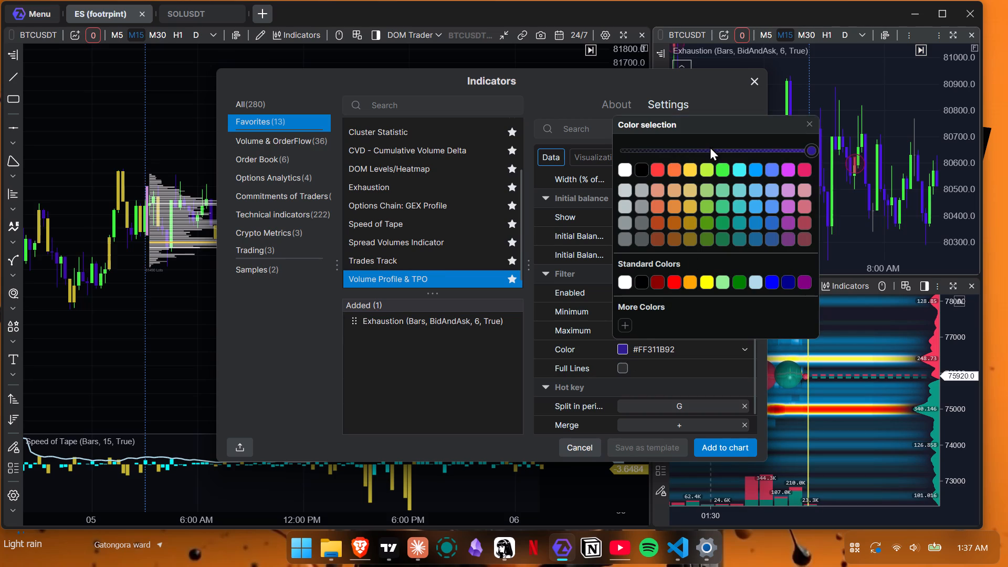
{"action": "left_click", "coordinate": [710, 149]}
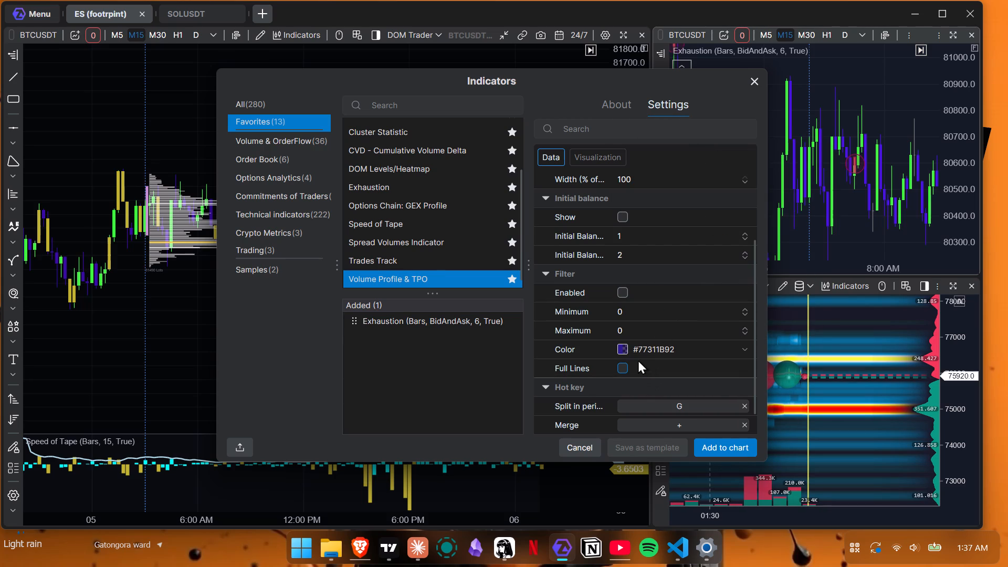
Review the remaining data settings and add the Volume Profile & TPO indicator to the Exhaustion chart.
{"action": "scroll", "coordinate": [655, 346], "scroll_direction": "down", "scroll_amount": 1}
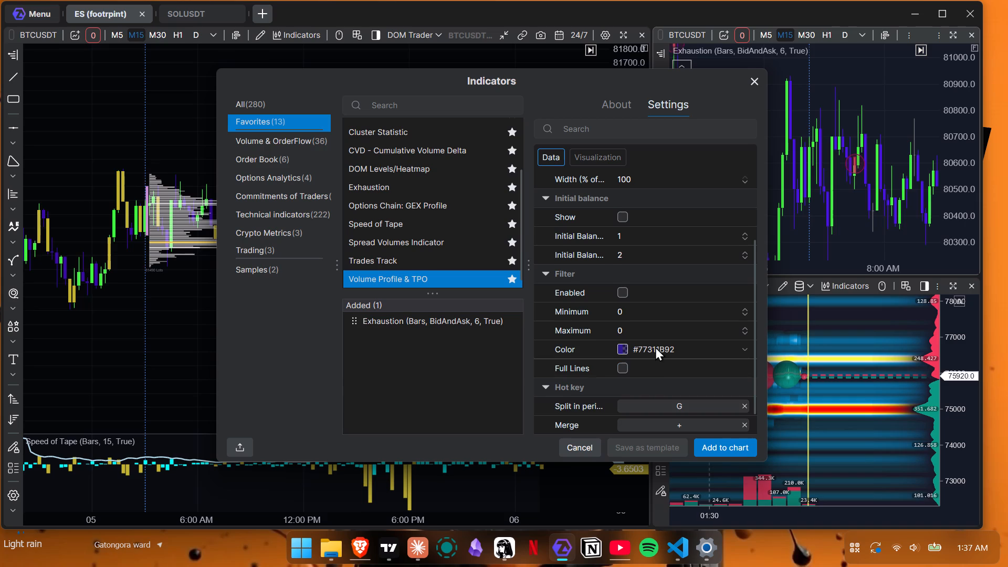
{"action": "scroll", "coordinate": [655, 346], "scroll_direction": "down", "scroll_amount": 5}
{"action": "scroll", "coordinate": [655, 346], "scroll_direction": "up", "scroll_amount": 6}
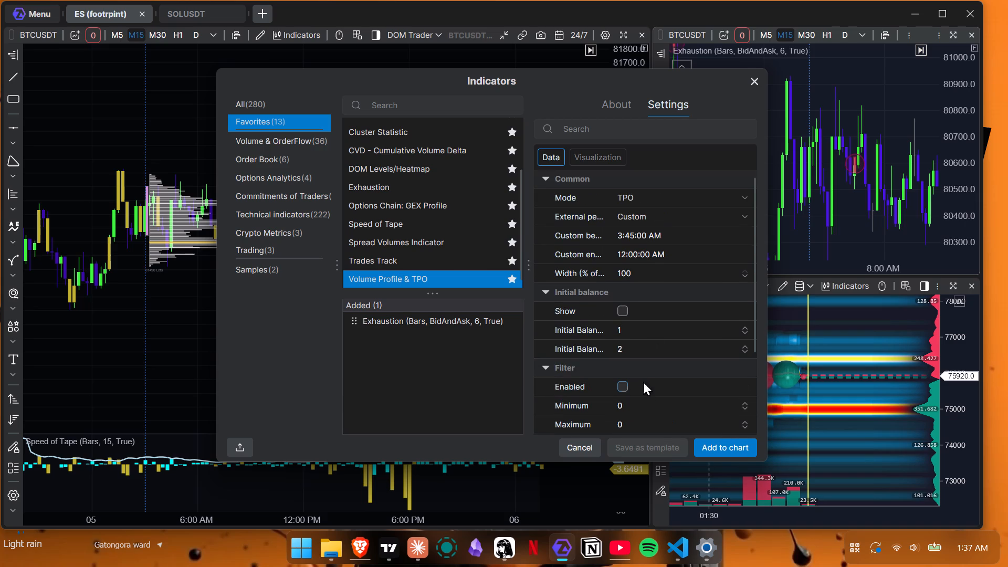
{"action": "left_click", "coordinate": [709, 445]}
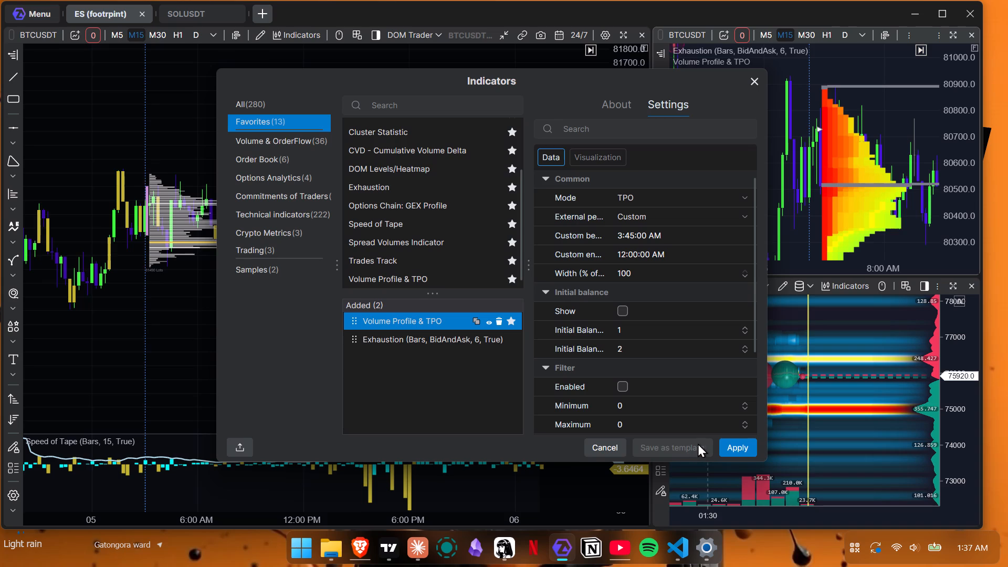
Apply the indicator settings and examine the TPO profile from 5 November on the Exhaustion chart.
{"action": "scroll", "coordinate": [845, 180], "scroll_direction": "down", "scroll_amount": 4}
{"action": "scroll", "coordinate": [845, 180], "scroll_direction": "up", "scroll_amount": 4}
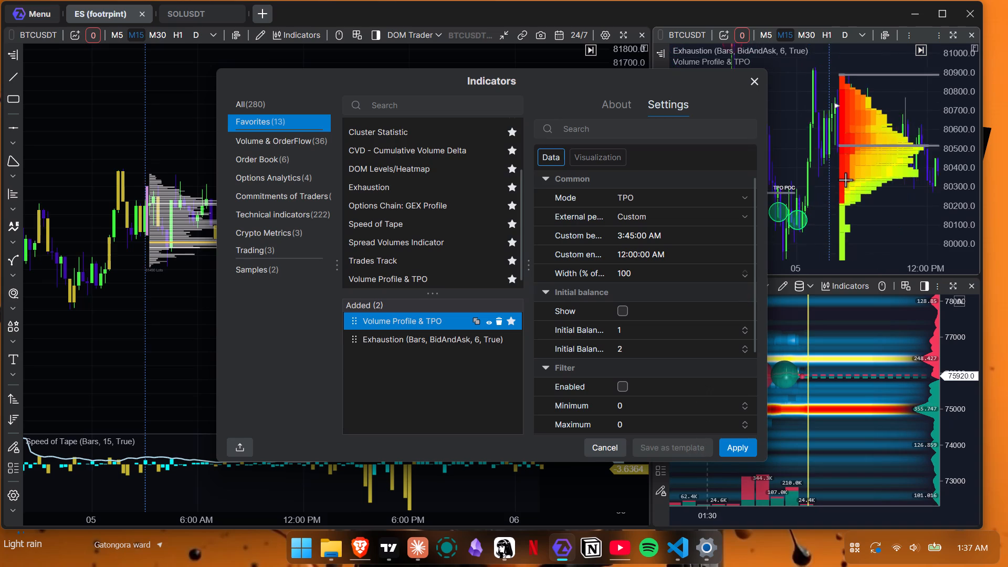
{"action": "scroll", "coordinate": [845, 183], "scroll_direction": "down", "scroll_amount": 3}
{"action": "left_click_drag", "start_coordinate": [953, 208], "coordinate": [972, 89]}
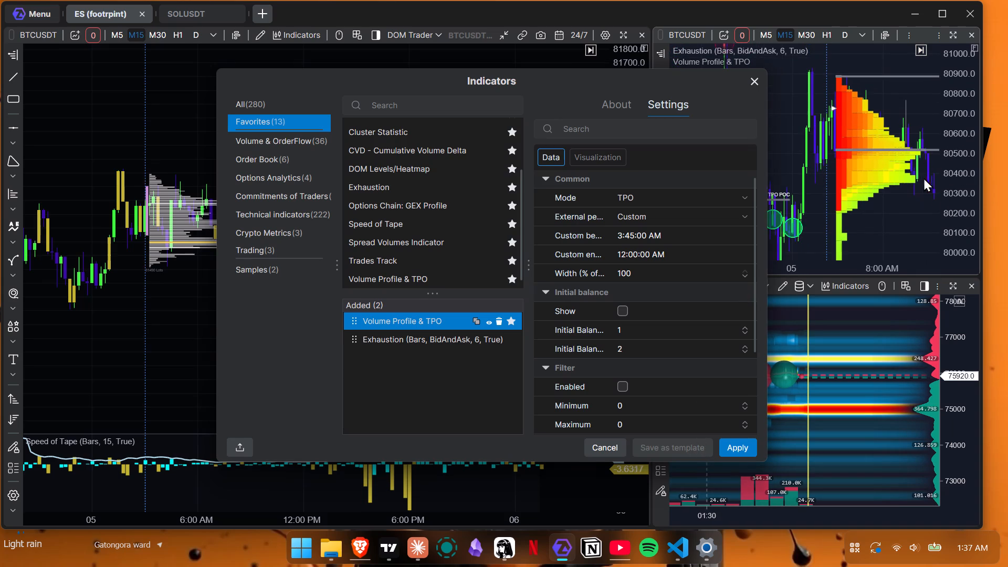
{"action": "scroll", "coordinate": [948, 185], "scroll_direction": "up", "scroll_amount": 9}
{"action": "left_click_drag", "start_coordinate": [848, 225], "coordinate": [850, 158]}
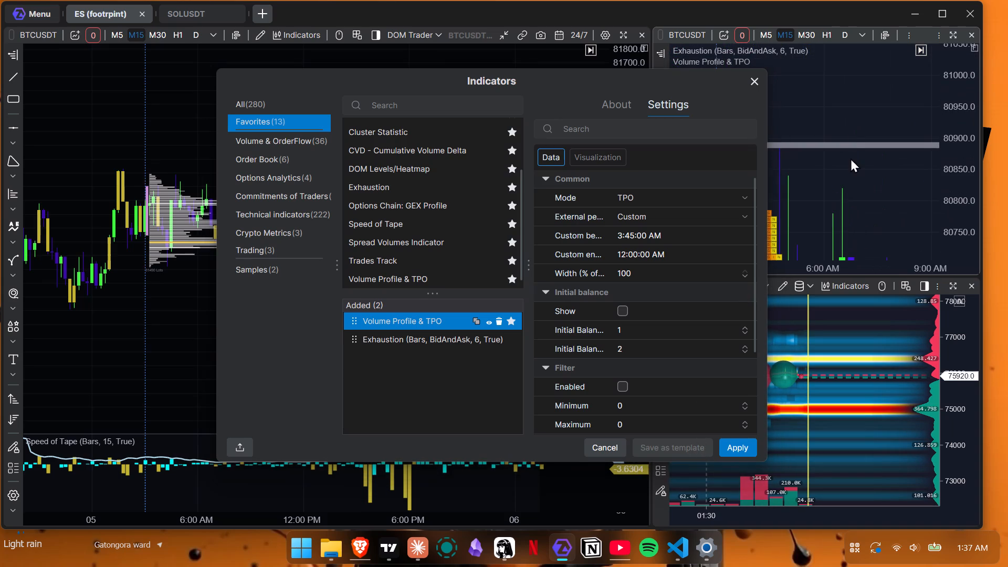
{"action": "left_click_drag", "start_coordinate": [850, 158], "coordinate": [849, 97]}
{"action": "left_click", "coordinate": [731, 445]}
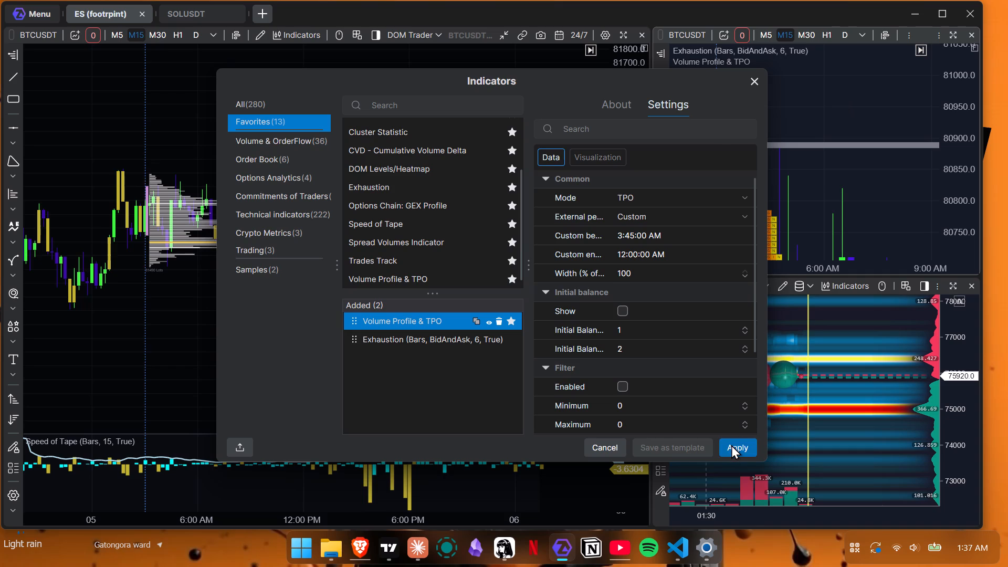
{"action": "scroll", "coordinate": [783, 160], "scroll_direction": "down", "scroll_amount": 3}
{"action": "left_click_drag", "start_coordinate": [797, 198], "coordinate": [763, 127]}
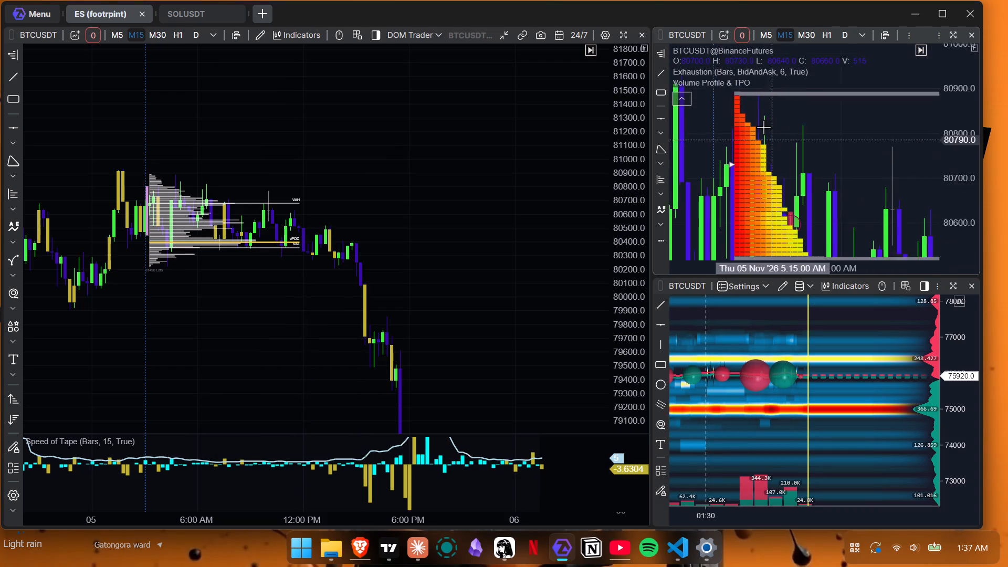
{"action": "left_click_drag", "start_coordinate": [763, 127], "coordinate": [754, 69]}
{"action": "scroll", "coordinate": [793, 173], "scroll_direction": "down", "scroll_amount": 5}
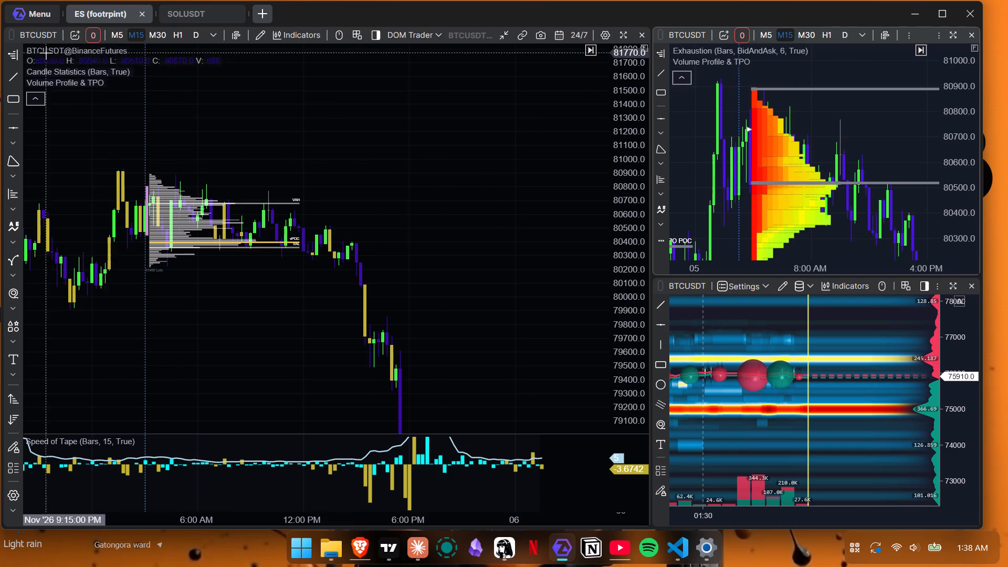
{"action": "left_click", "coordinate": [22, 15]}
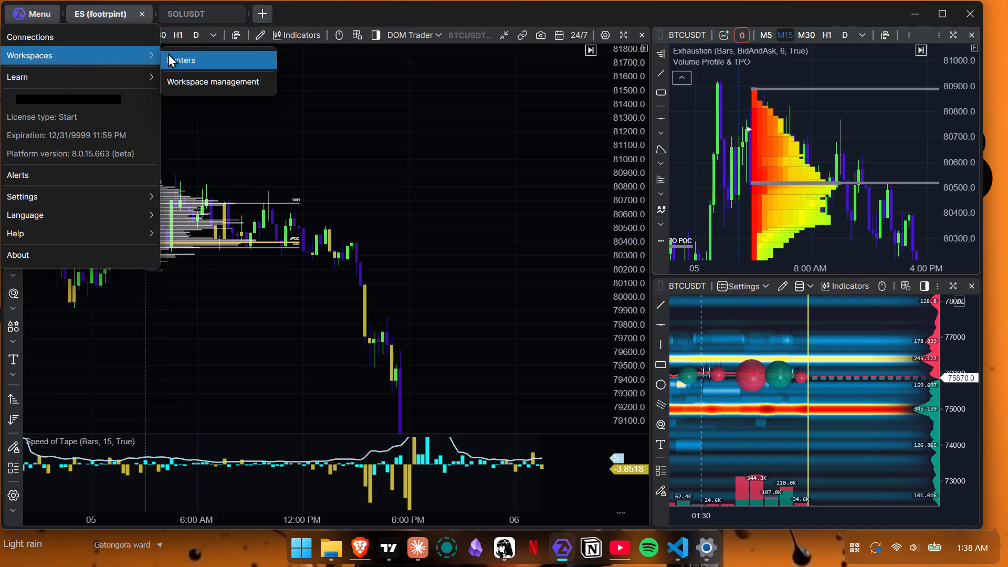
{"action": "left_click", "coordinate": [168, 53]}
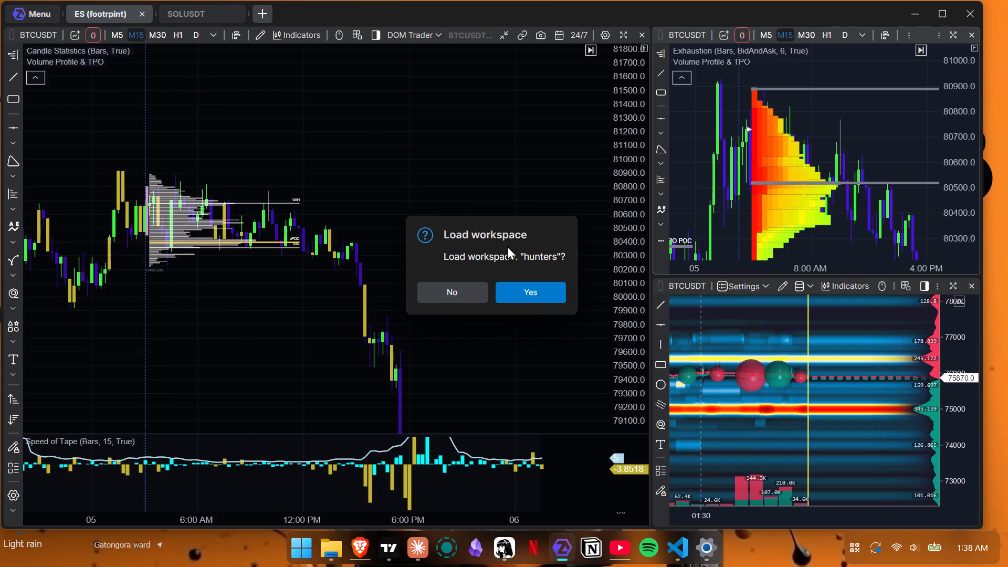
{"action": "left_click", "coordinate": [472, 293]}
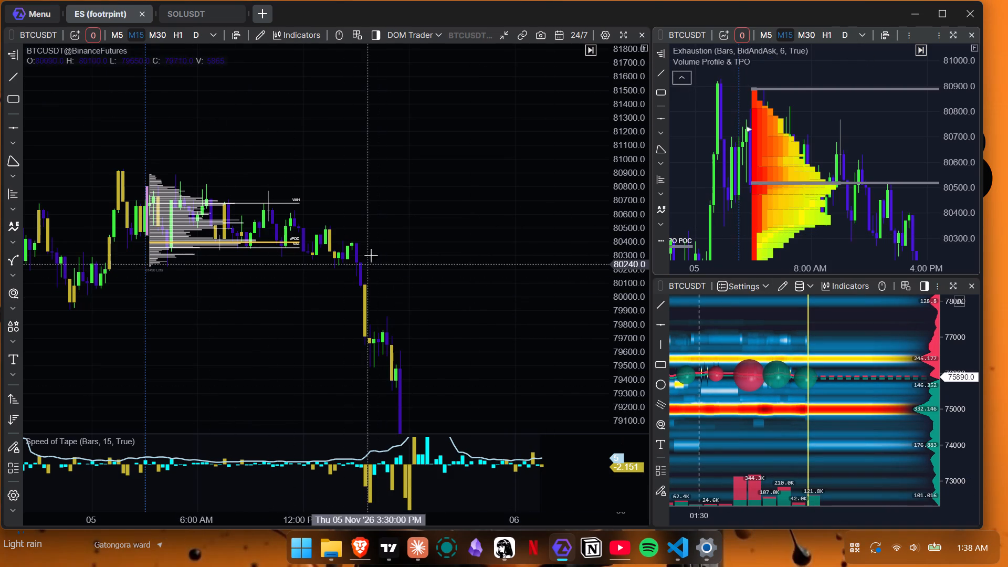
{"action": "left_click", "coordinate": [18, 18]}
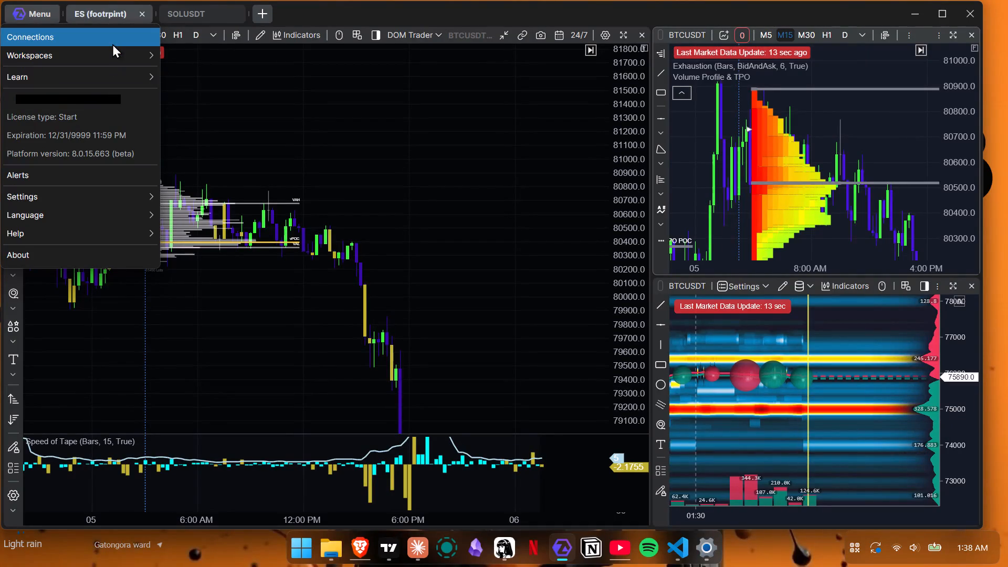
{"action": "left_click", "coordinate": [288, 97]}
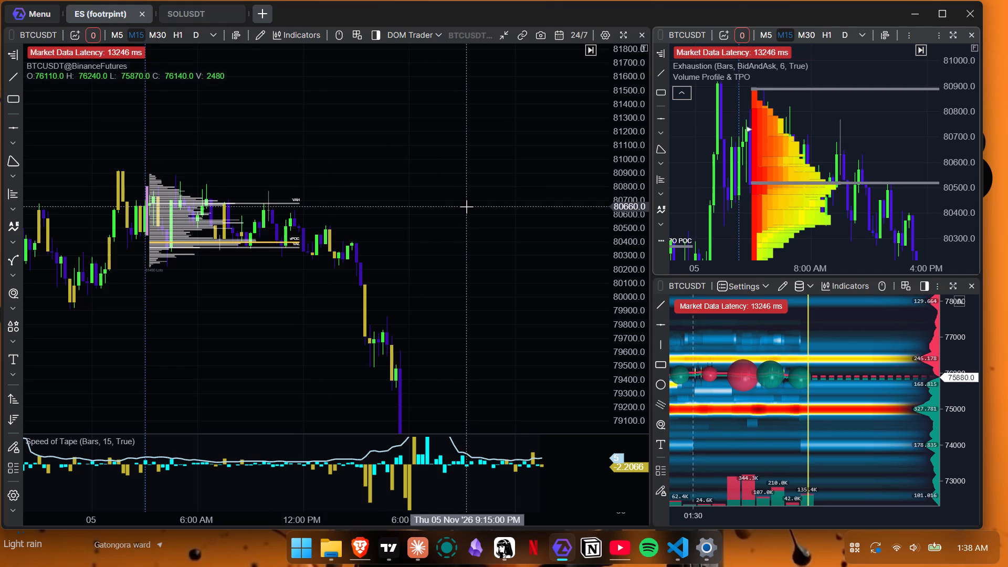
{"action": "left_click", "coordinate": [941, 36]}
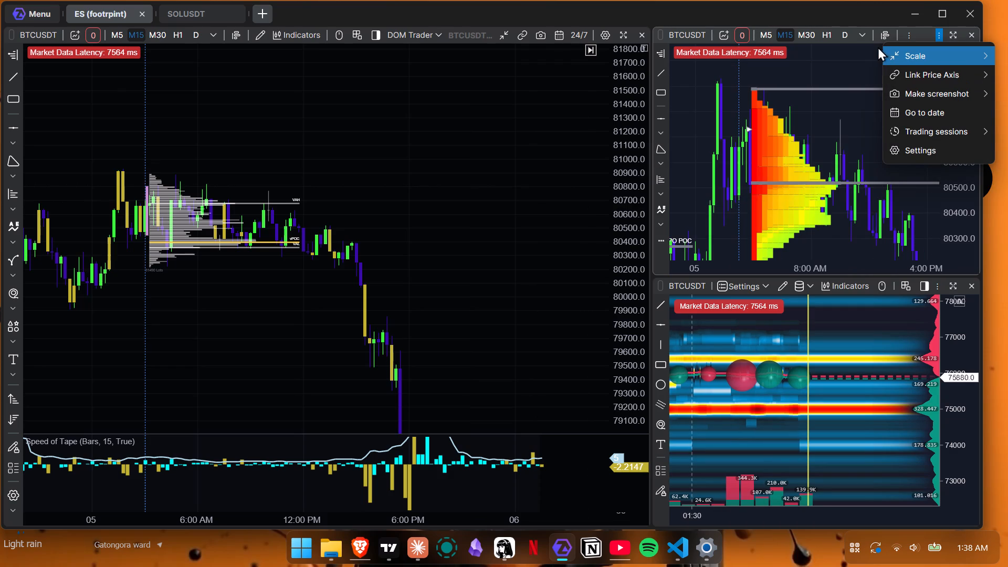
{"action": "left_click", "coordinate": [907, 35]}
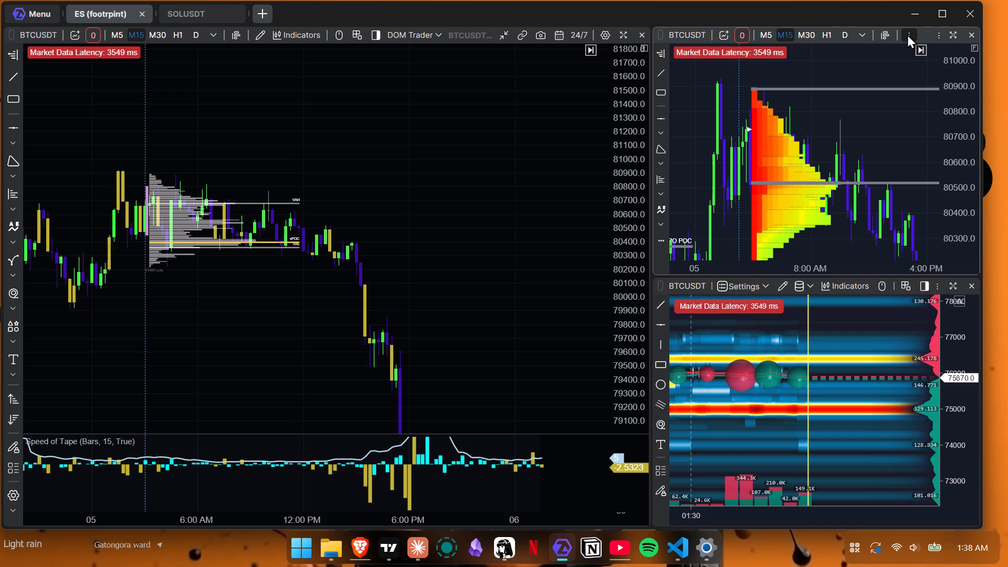
Examine the 5 November TPO profile and the surrounding price action on the Exhaustion chart.
{"action": "left_click_drag", "start_coordinate": [815, 172], "coordinate": [725, 83]}
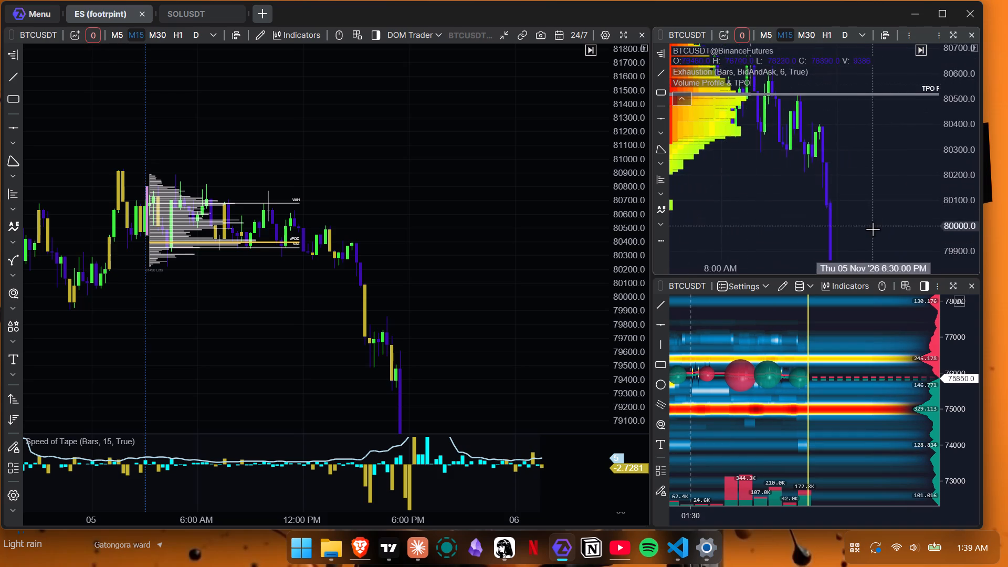
{"action": "scroll", "coordinate": [873, 234], "scroll_direction": "down", "scroll_amount": 4}
{"action": "left_click_drag", "start_coordinate": [857, 235], "coordinate": [862, 252]}
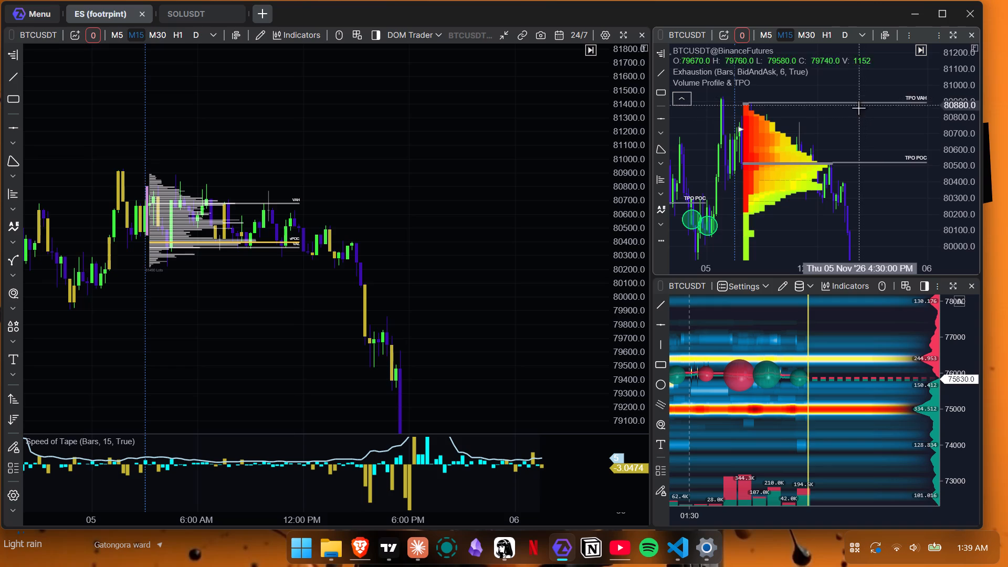
{"action": "left_click_drag", "start_coordinate": [871, 154], "coordinate": [893, 30]}
{"action": "scroll", "coordinate": [807, 193], "scroll_direction": "down", "scroll_amount": 4}
{"action": "left_click_drag", "start_coordinate": [839, 209], "coordinate": [863, 47]}
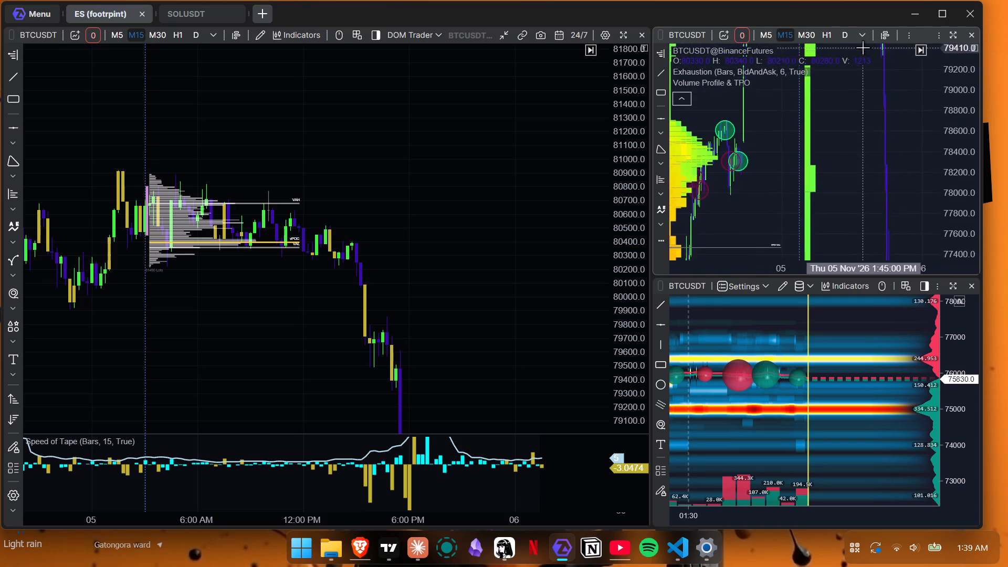
{"action": "left_click_drag", "start_coordinate": [863, 47], "coordinate": [812, 249]}
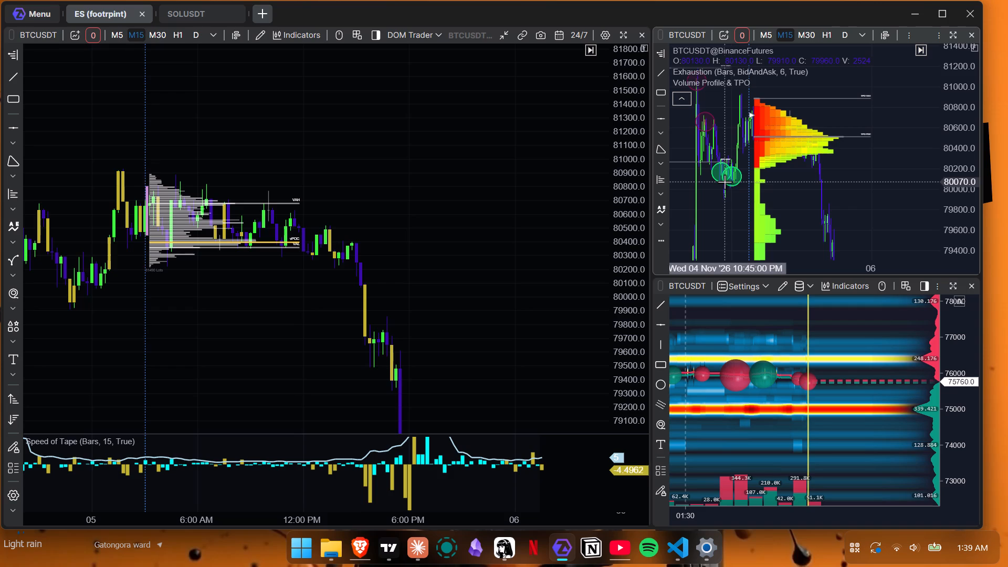
Overwrite the HUNTERS CHOICE chart template with the current settings of the large BTCUSDT Speed of Tape chart.
{"action": "left_click", "coordinate": [606, 37]}
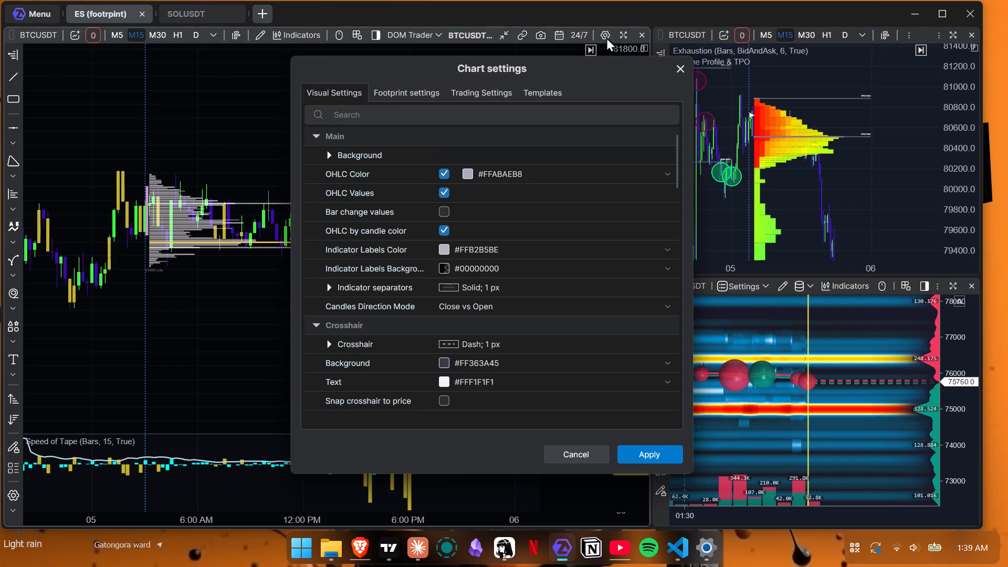
{"action": "left_click", "coordinate": [558, 96]}
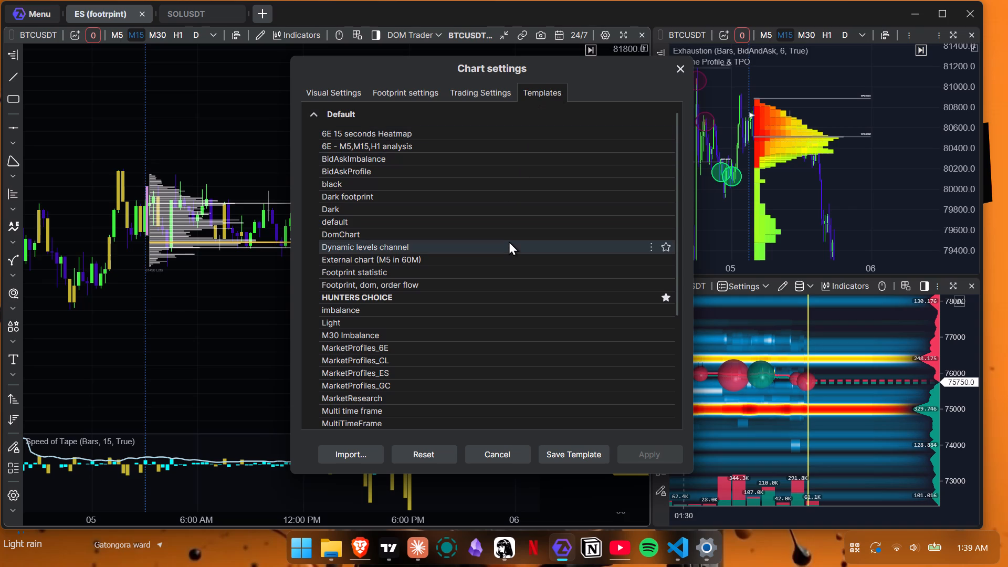
{"action": "left_click", "coordinate": [426, 297]}
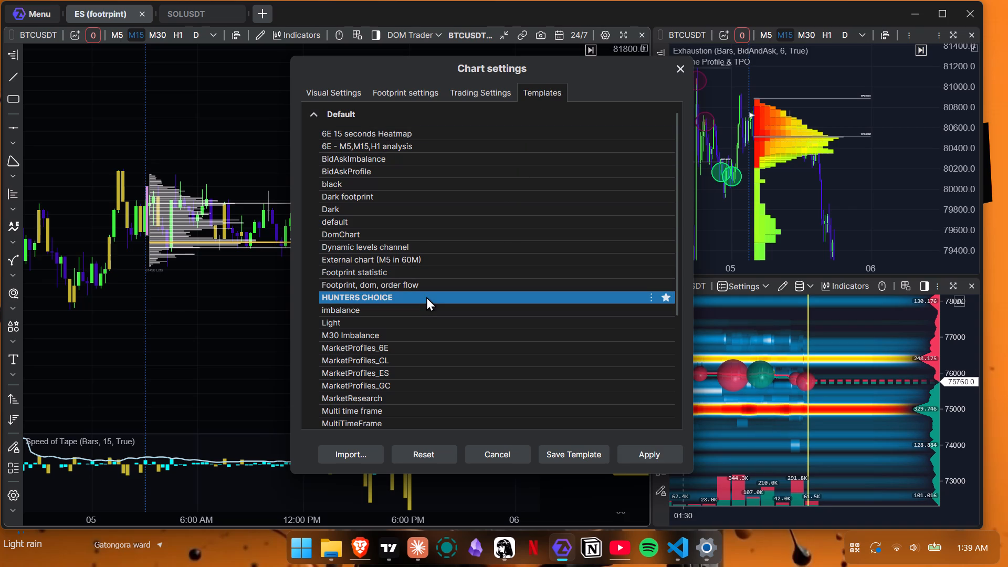
{"action": "left_click", "coordinate": [548, 455]}
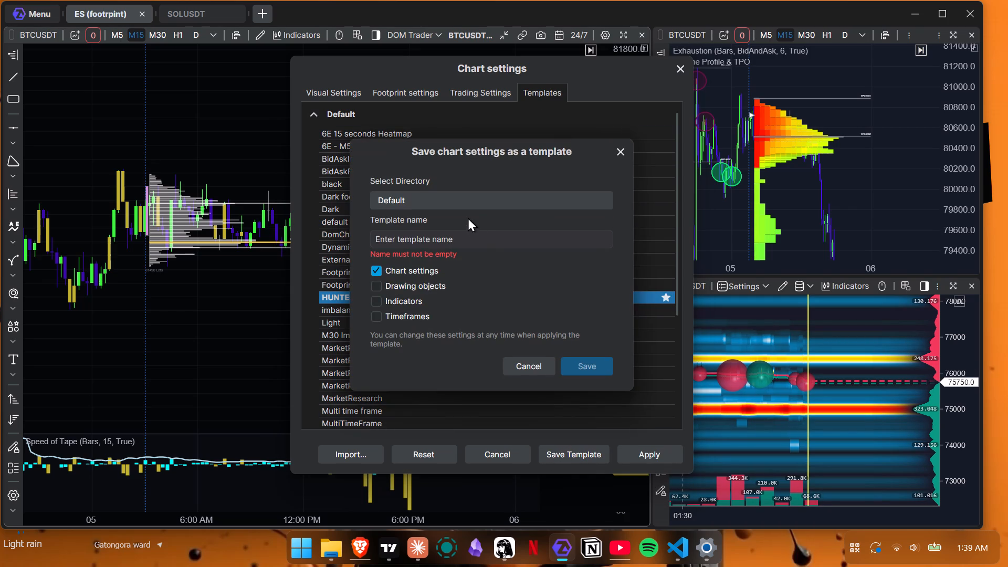
{"action": "left_click", "coordinate": [617, 156]}
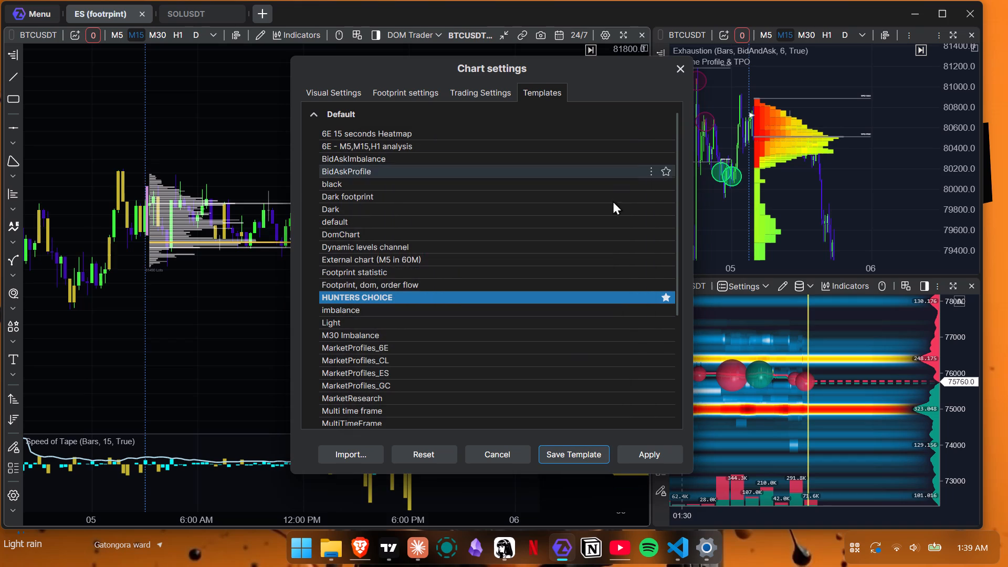
{"action": "left_click", "coordinate": [648, 292]}
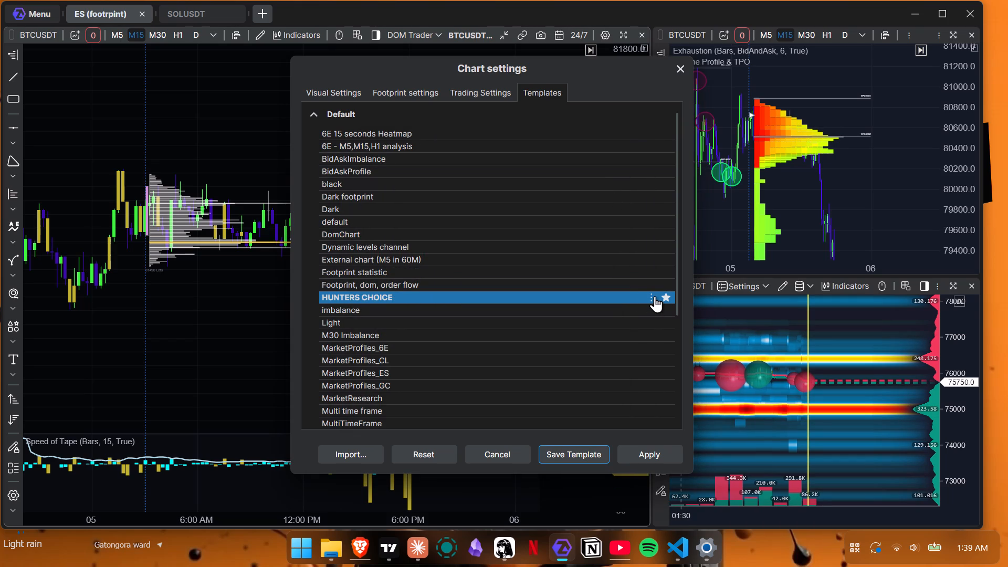
{"action": "left_click", "coordinate": [651, 298]}
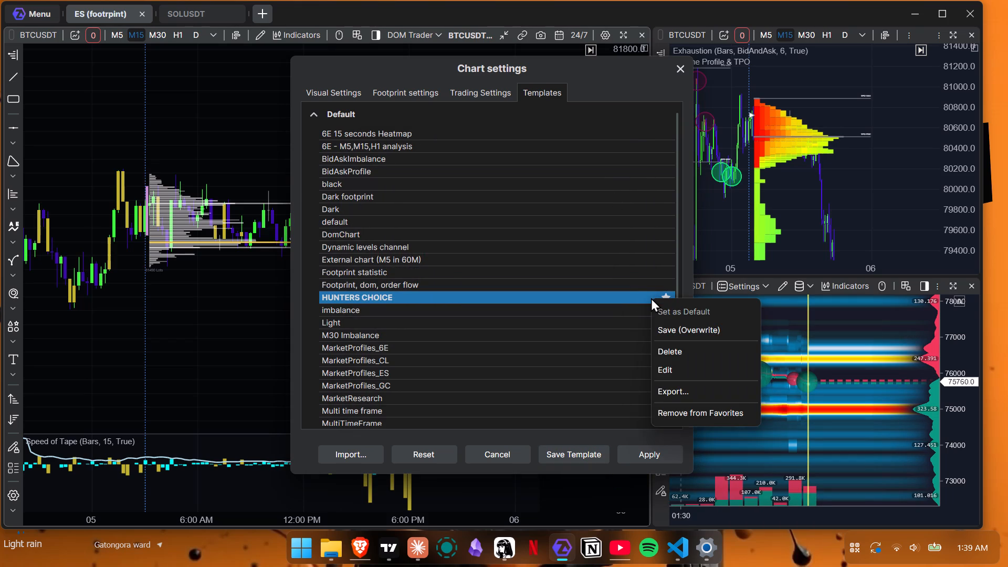
{"action": "left_click", "coordinate": [671, 327]}
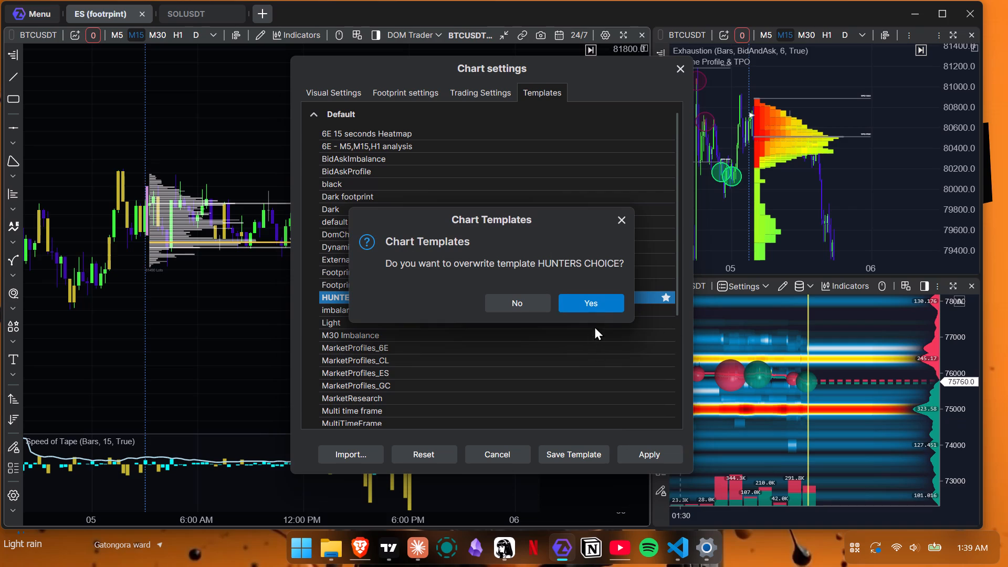
{"action": "left_click", "coordinate": [595, 304]}
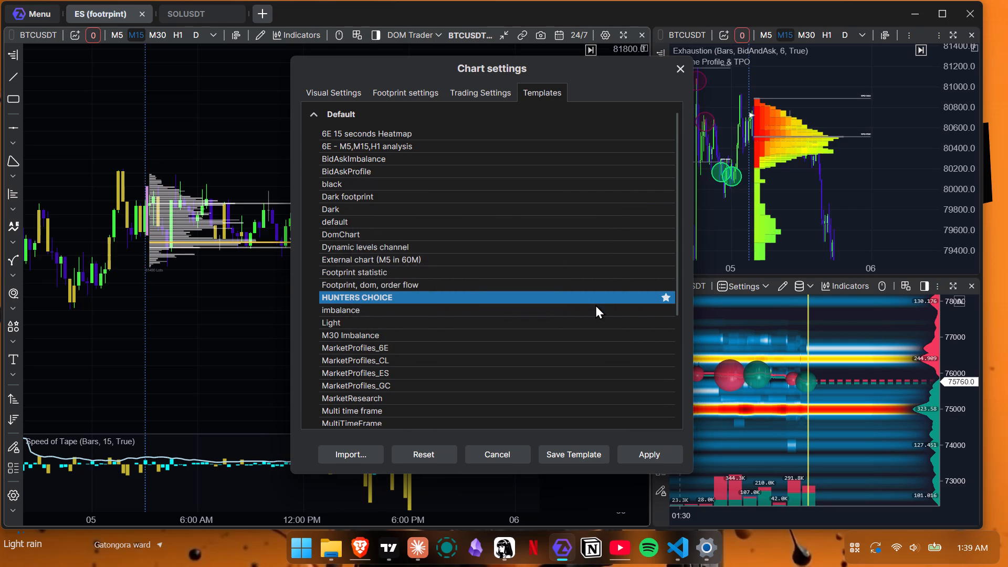
Load the HUNTERS CHOICE template onto the chart, including chart settings, drawing objects, indicators and timeframes.
{"action": "left_click", "coordinate": [637, 453]}
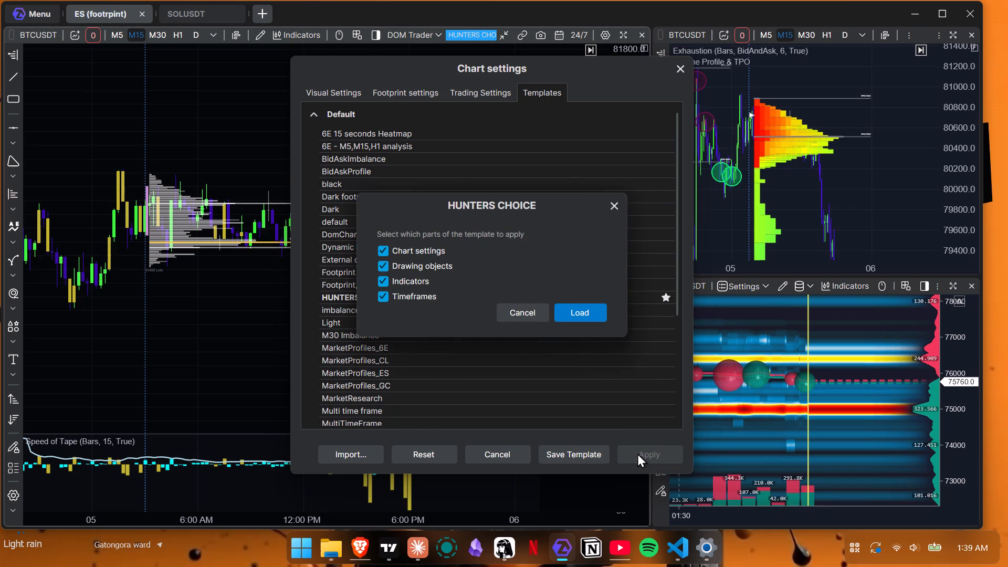
{"action": "left_click", "coordinate": [583, 313]}
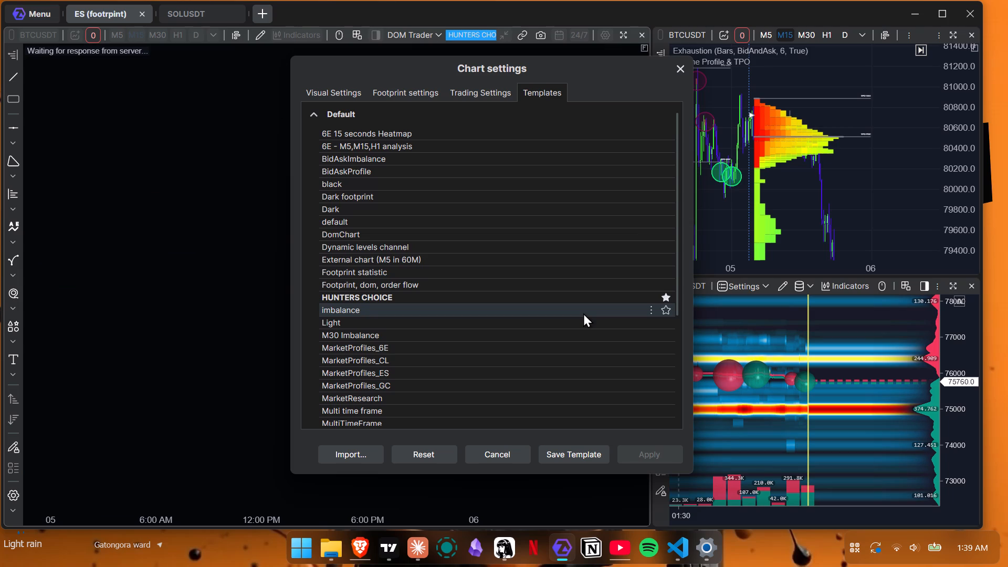
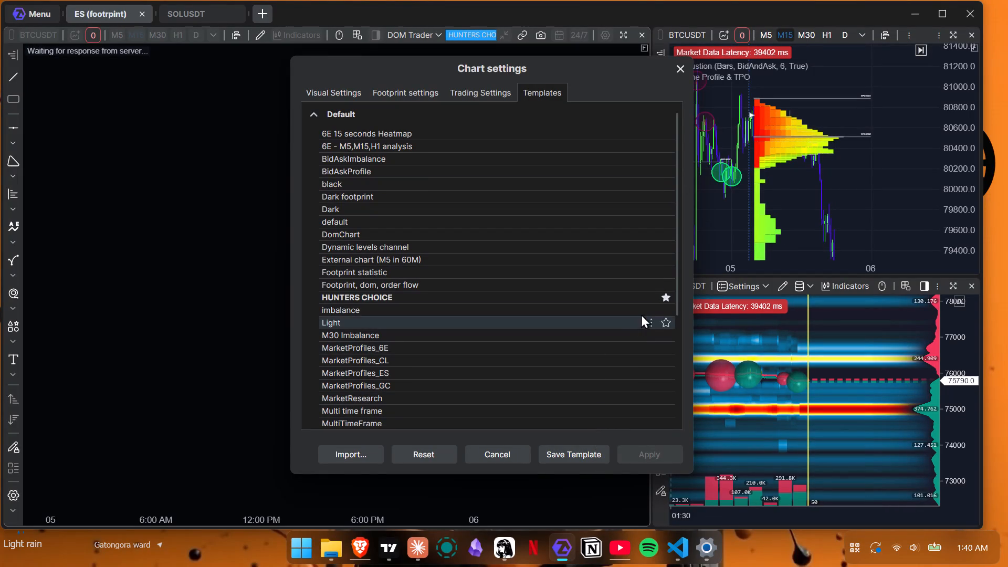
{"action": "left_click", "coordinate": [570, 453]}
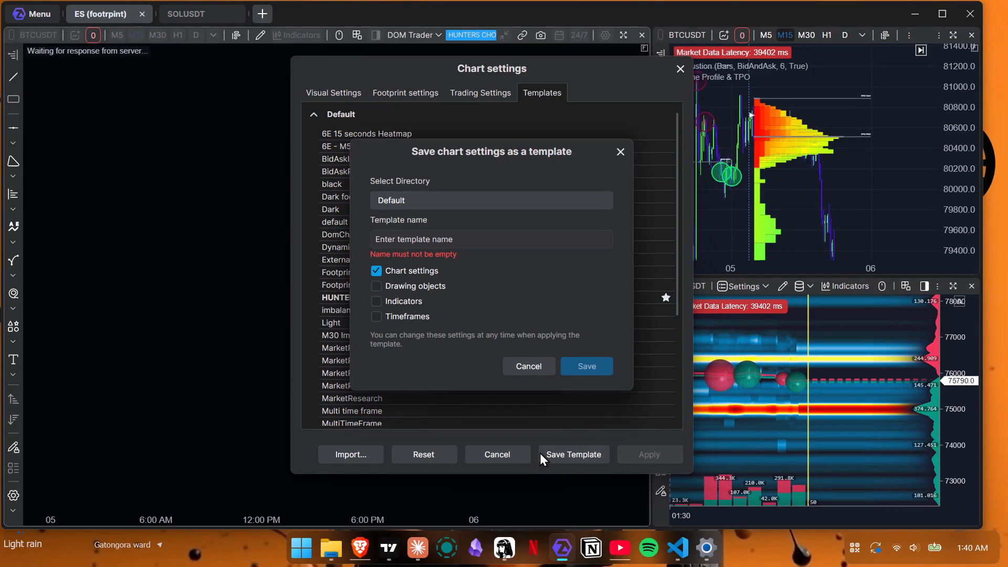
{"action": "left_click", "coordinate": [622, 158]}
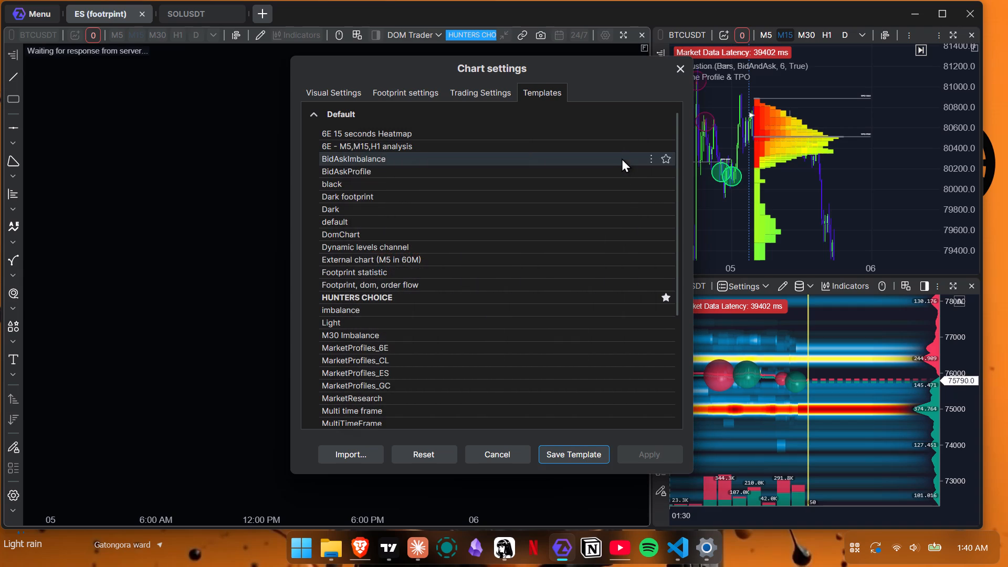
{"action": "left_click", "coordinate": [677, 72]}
Examine the latest 15-minute price action and Speed of Tape readings on the large BTCUSDT chart.
{"action": "scroll", "coordinate": [361, 301], "scroll_direction": "down", "scroll_amount": 3}
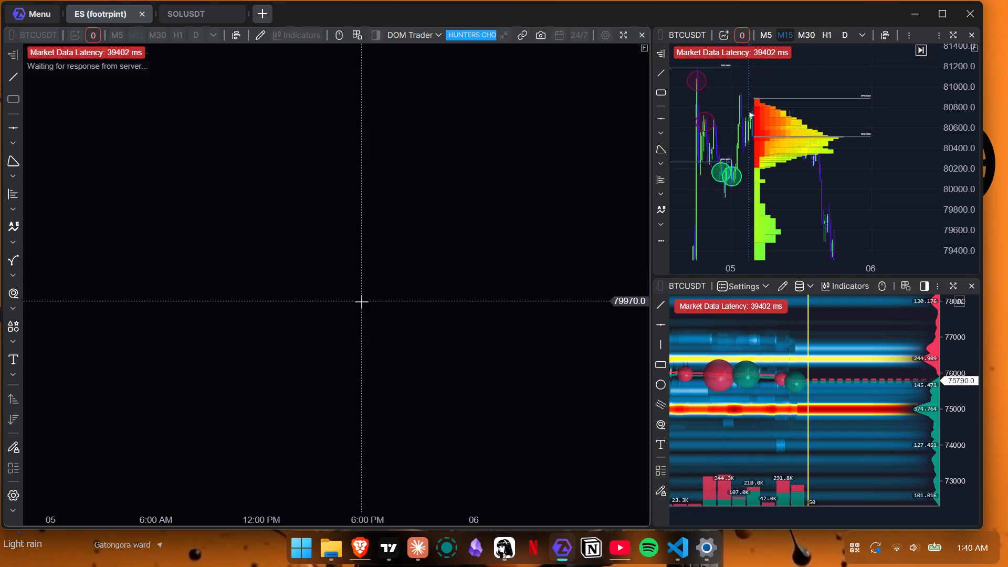
{"action": "scroll", "coordinate": [361, 301], "scroll_direction": "down", "scroll_amount": 3}
{"action": "scroll", "coordinate": [361, 301], "scroll_direction": "up", "scroll_amount": 1}
{"action": "scroll", "coordinate": [348, 320], "scroll_direction": "down", "scroll_amount": 5}
{"action": "scroll", "coordinate": [348, 320], "scroll_direction": "up", "scroll_amount": 7}
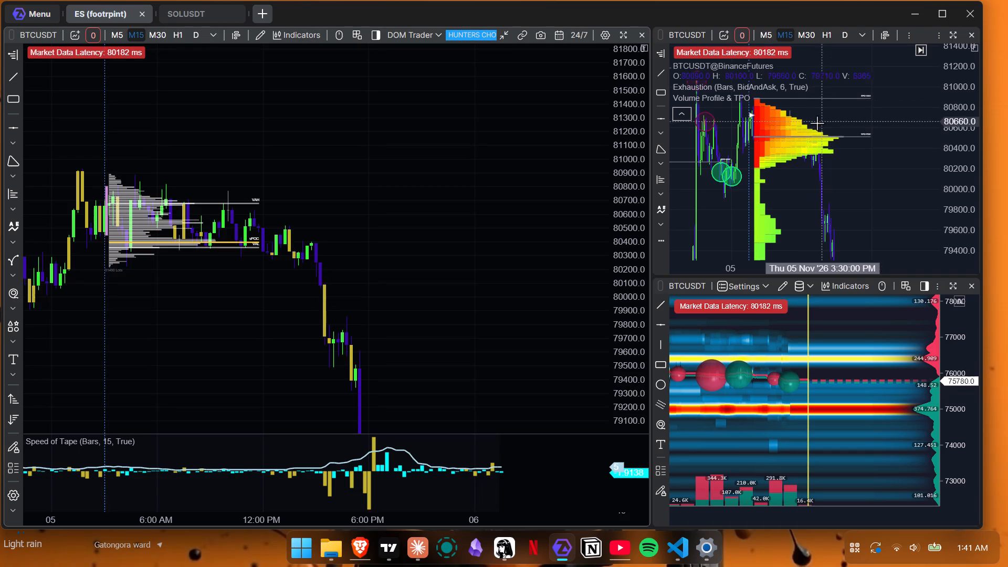
{"action": "left_click_drag", "start_coordinate": [449, 254], "coordinate": [459, 52]}
{"action": "left_click_drag", "start_coordinate": [528, 414], "coordinate": [481, 205]}
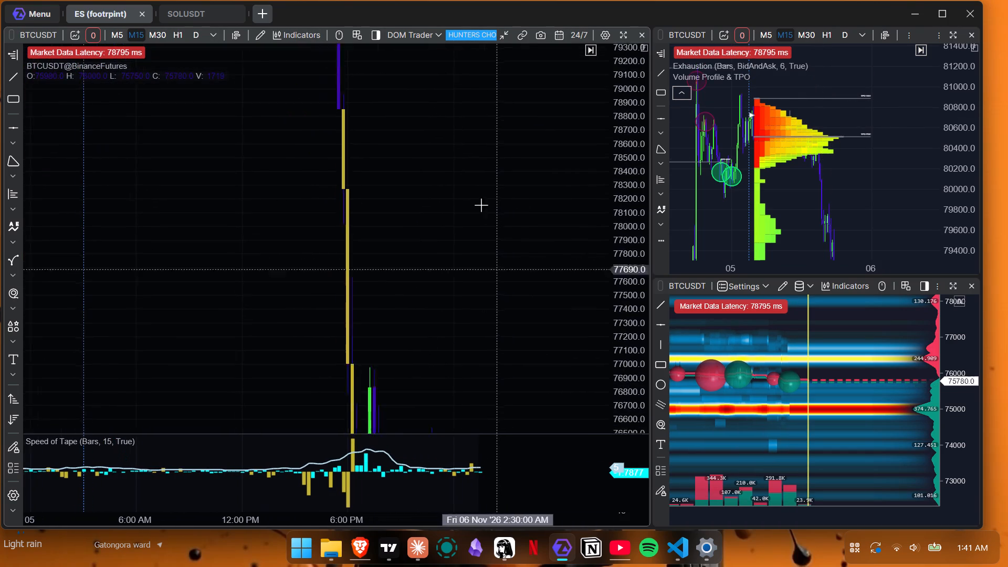
{"action": "left_click_drag", "start_coordinate": [481, 205], "coordinate": [467, 122]}
{"action": "left_click", "coordinate": [470, 293]}
{"action": "scroll", "coordinate": [449, 312], "scroll_direction": "up", "scroll_amount": 4}
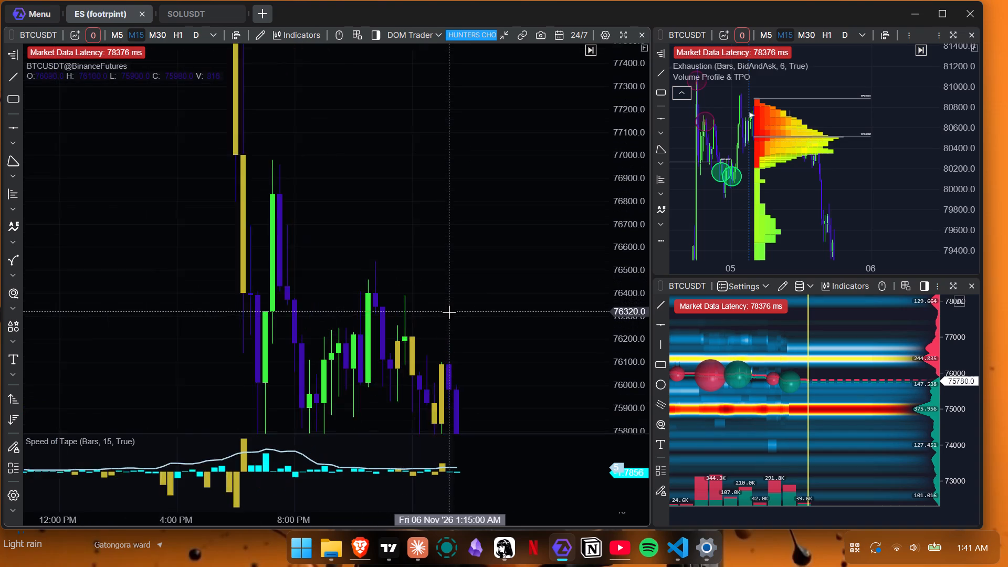
{"action": "scroll", "coordinate": [449, 312], "scroll_direction": "up", "scroll_amount": 1}
{"action": "left_click_drag", "start_coordinate": [449, 312], "coordinate": [450, 280]}
Examine the 4 and 5 November TPO profiles and exhaustion markers against price on the smaller BTCUSDT Exhaustion chart.
{"action": "left_click_drag", "start_coordinate": [794, 192], "coordinate": [795, 47]}
{"action": "left_click_drag", "start_coordinate": [963, 143], "coordinate": [971, 282]}
{"action": "left_click_drag", "start_coordinate": [850, 208], "coordinate": [802, 106]}
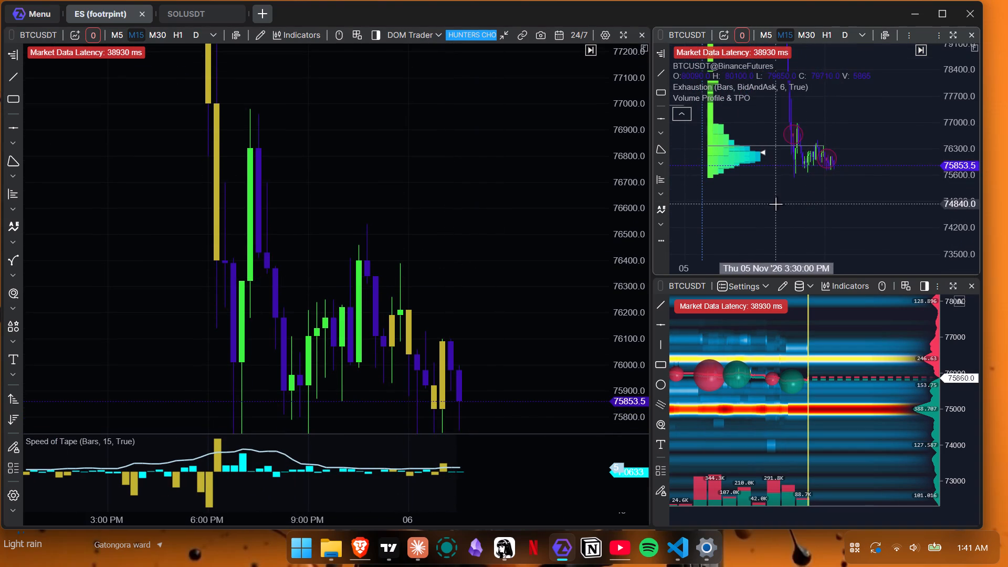
{"action": "left_click_drag", "start_coordinate": [783, 199], "coordinate": [863, 267]}
{"action": "left_click_drag", "start_coordinate": [810, 161], "coordinate": [832, 235]}
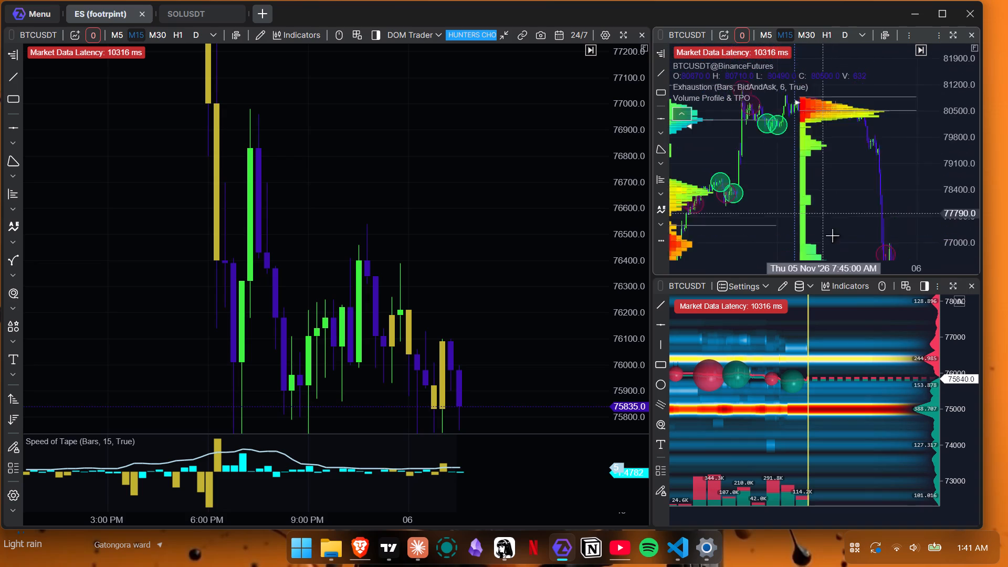
{"action": "left_click_drag", "start_coordinate": [832, 235], "coordinate": [901, 194]}
{"action": "left_click_drag", "start_coordinate": [821, 215], "coordinate": [805, 170]}
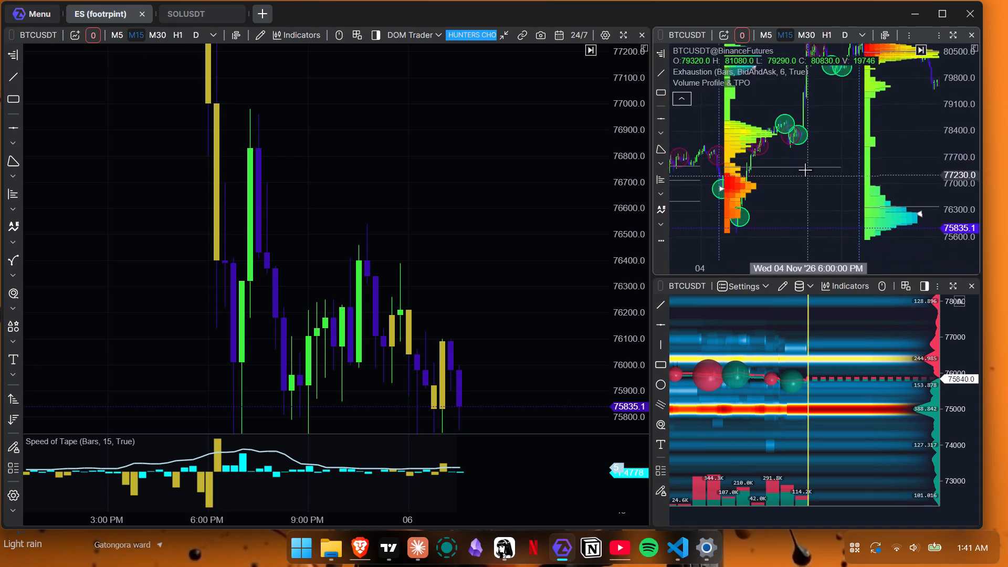
{"action": "left_click_drag", "start_coordinate": [805, 170], "coordinate": [802, 166]}
{"action": "left_click_drag", "start_coordinate": [818, 203], "coordinate": [804, 211]}
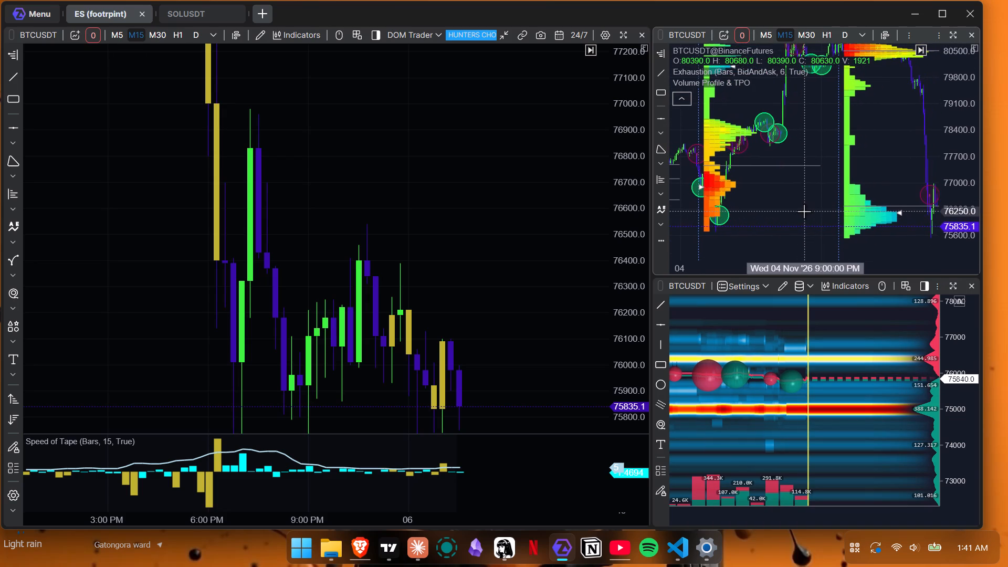
Compare the TPO profiles on the Exhaustion chart back to the start of November, and return to the 5 November profile.
{"action": "scroll", "coordinate": [804, 211], "scroll_direction": "down", "scroll_amount": 5}
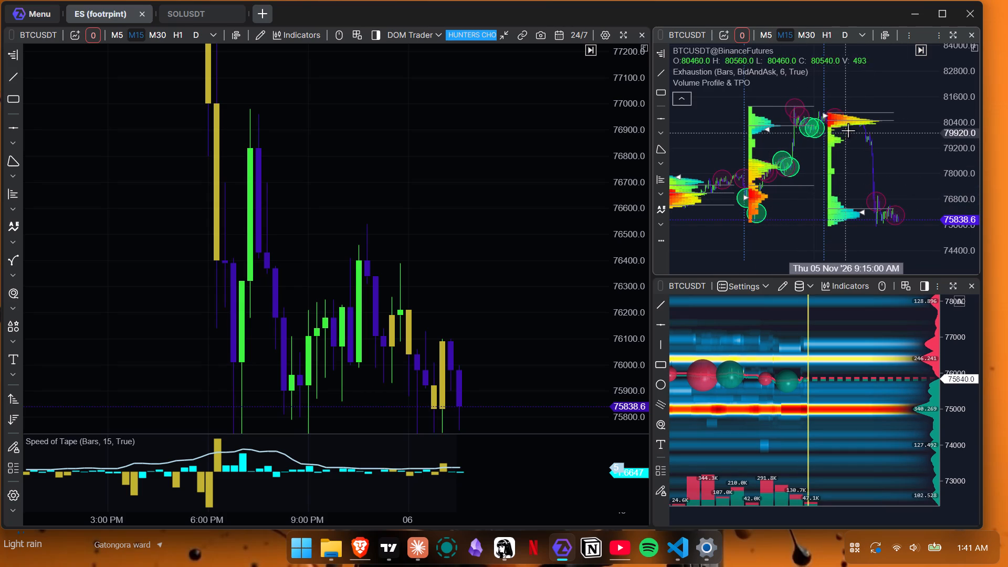
{"action": "left_click_drag", "start_coordinate": [780, 205], "coordinate": [797, 196]}
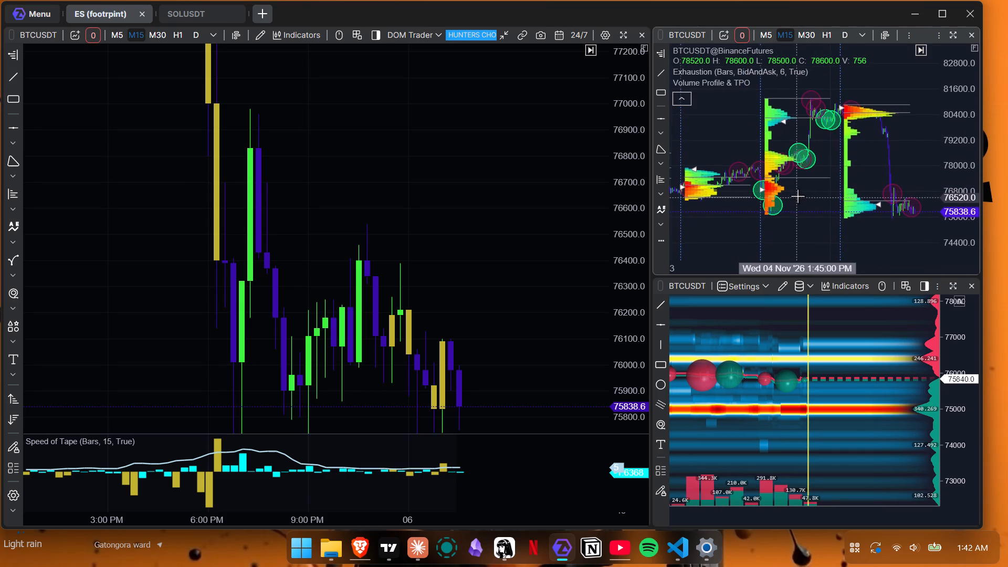
{"action": "left_click_drag", "start_coordinate": [797, 196], "coordinate": [881, 178]}
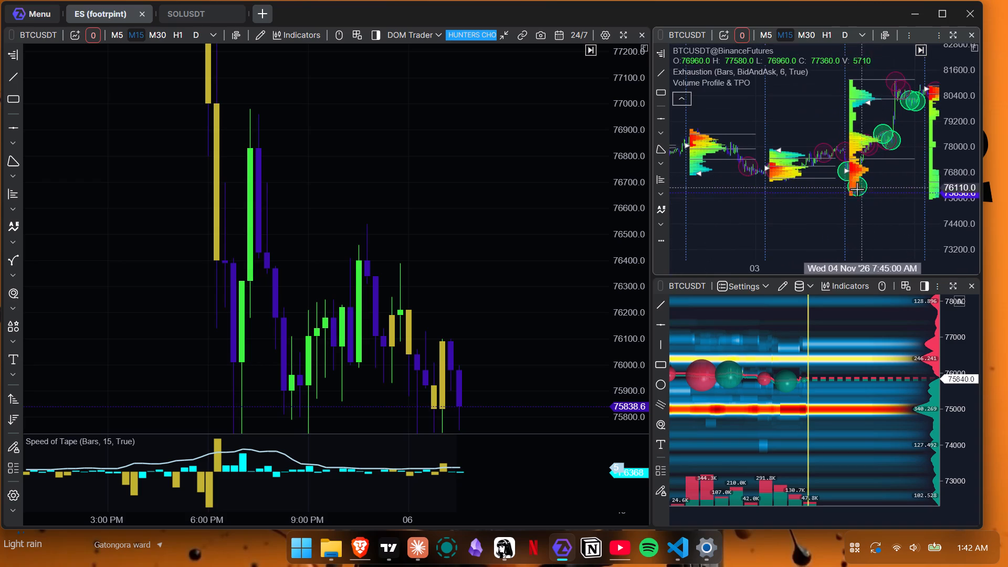
{"action": "left_click_drag", "start_coordinate": [717, 205], "coordinate": [729, 211]}
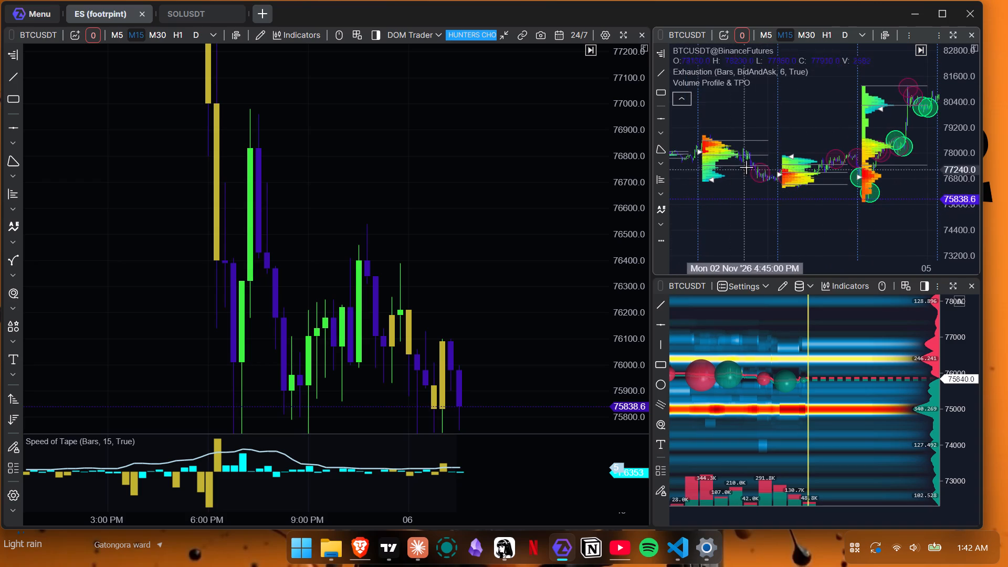
{"action": "left_click_drag", "start_coordinate": [773, 218], "coordinate": [916, 212]}
{"action": "left_click", "coordinate": [817, 235]}
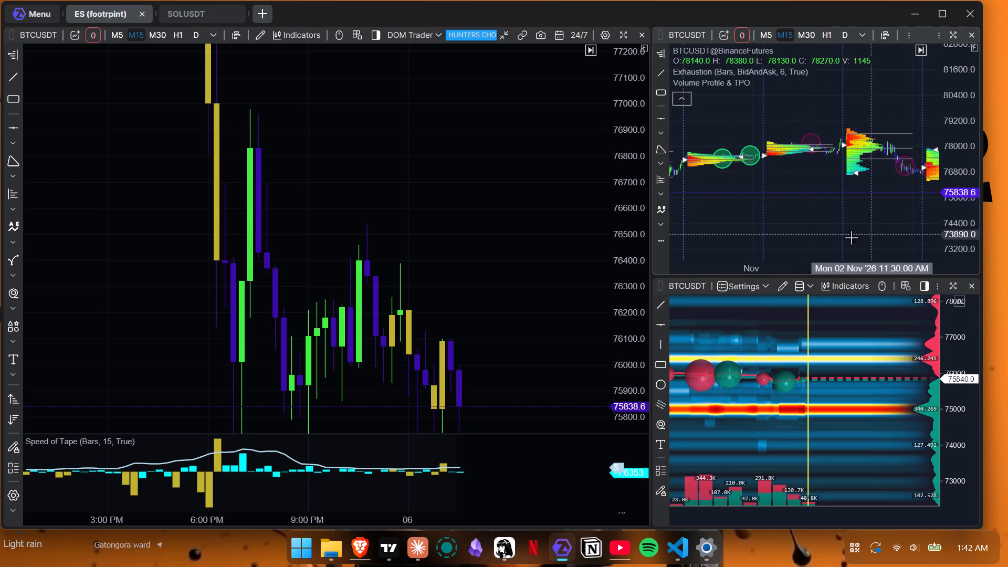
{"action": "left_click_drag", "start_coordinate": [838, 237], "coordinate": [660, 272]}
{"action": "left_click_drag", "start_coordinate": [819, 243], "coordinate": [667, 238]}
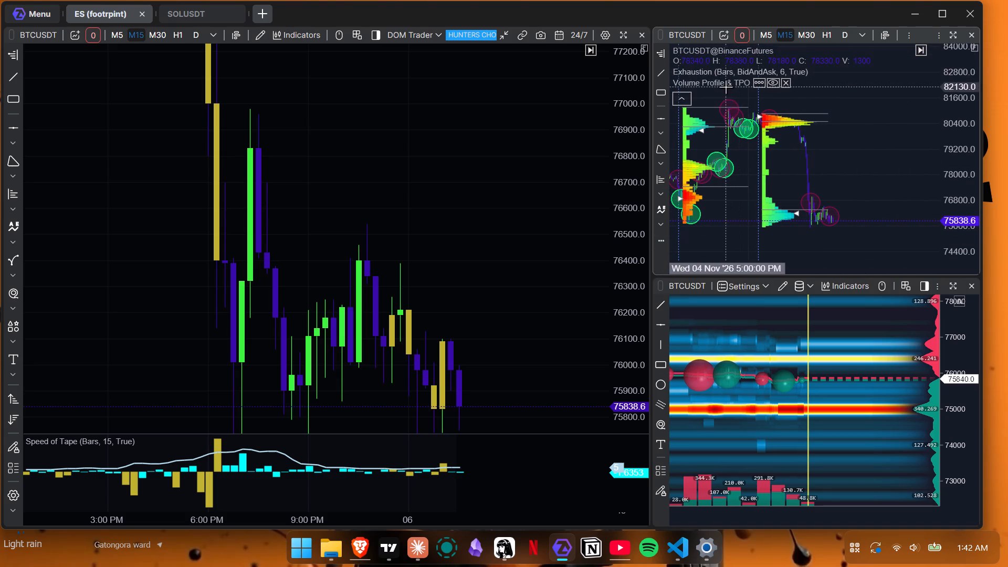
Switch to TradingView, examine the Tokyo session volume profiles on the BTCUSD and XAUUSD charts, and return to ATAS X.
{"action": "left_click", "coordinate": [388, 549]}
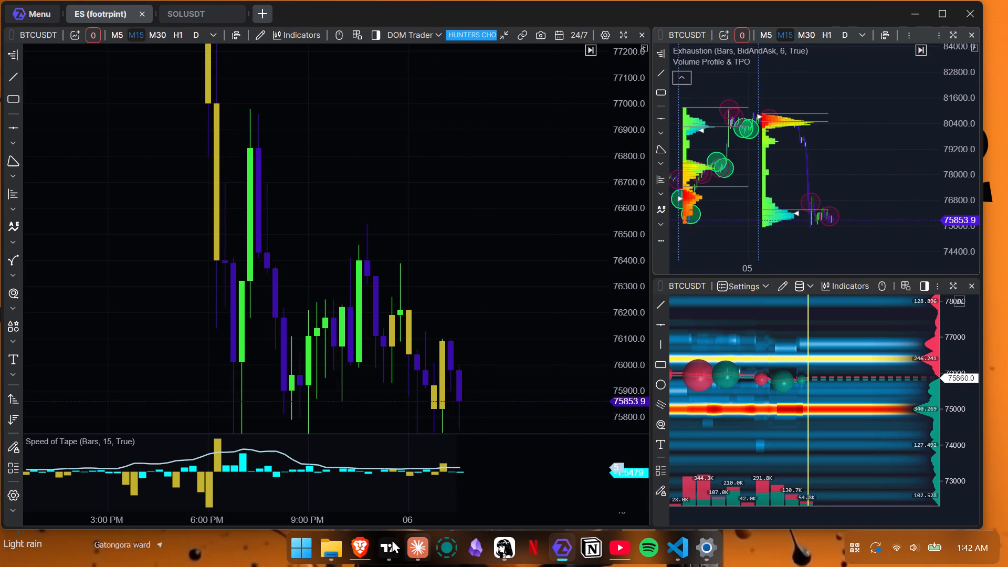
{"action": "left_click", "coordinate": [389, 548]}
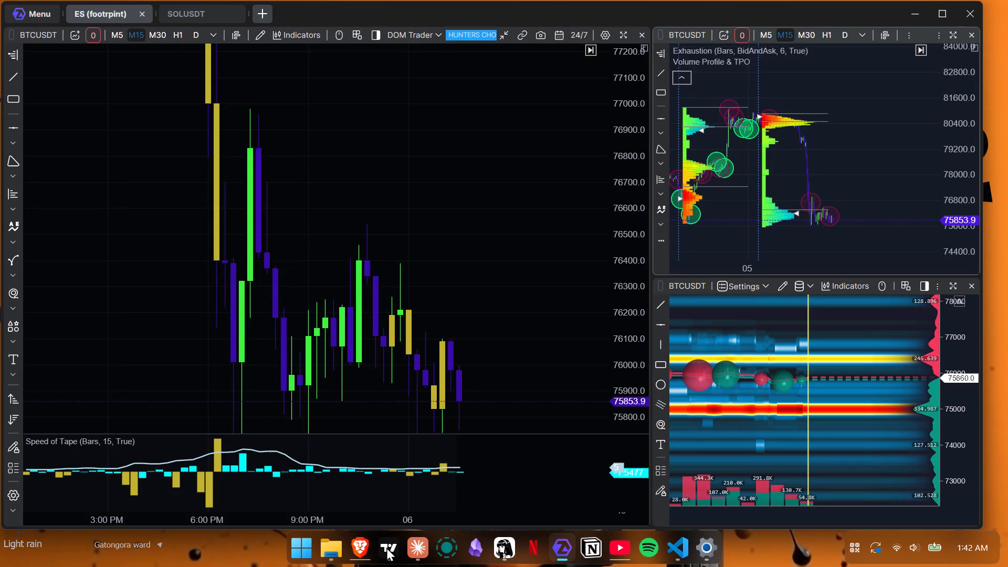
{"action": "left_click", "coordinate": [386, 546]}
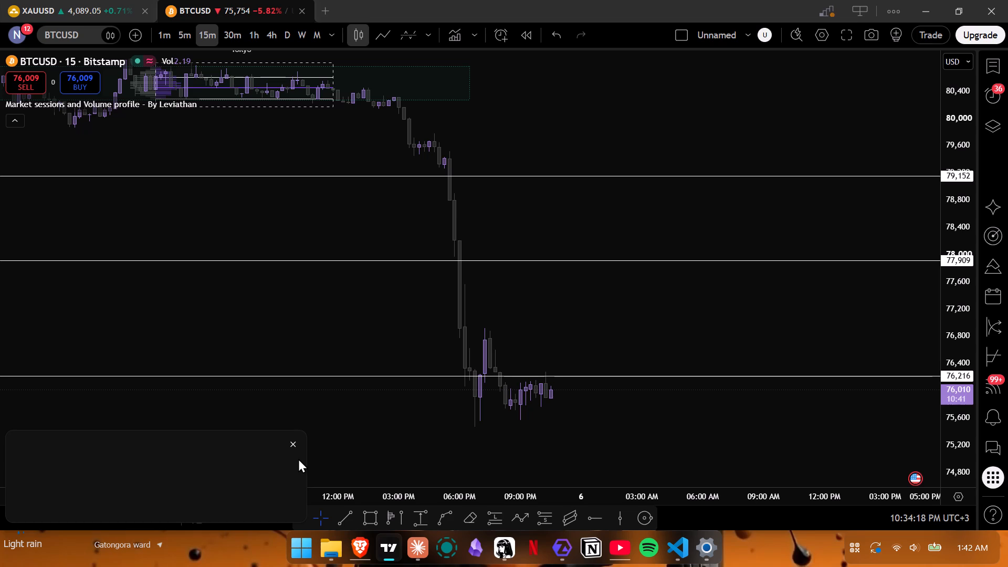
{"action": "left_click_drag", "start_coordinate": [376, 315], "coordinate": [522, 397]}
{"action": "left_click", "coordinate": [291, 445]}
{"action": "left_click", "coordinate": [75, 13]}
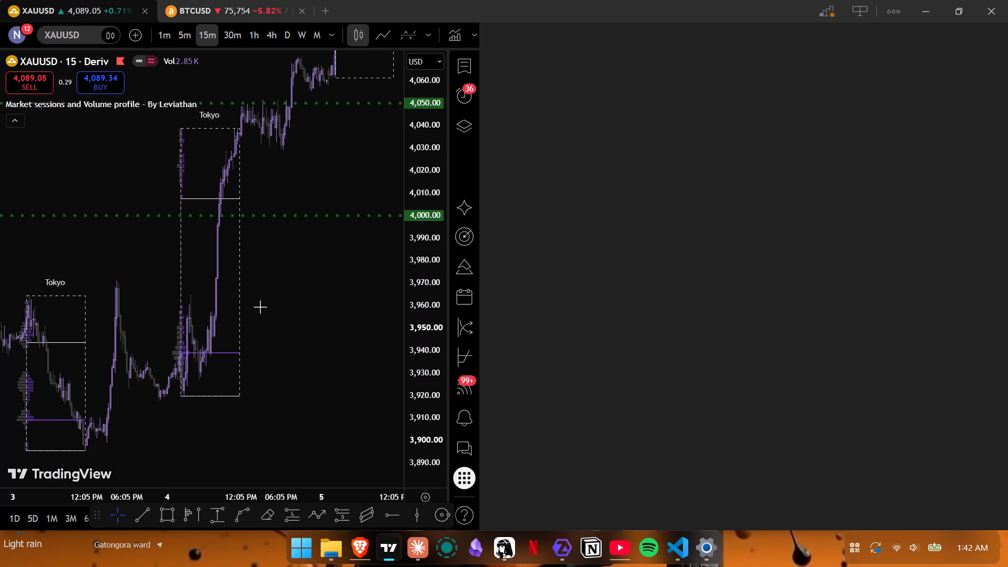
{"action": "left_click_drag", "start_coordinate": [249, 345], "coordinate": [298, 358]}
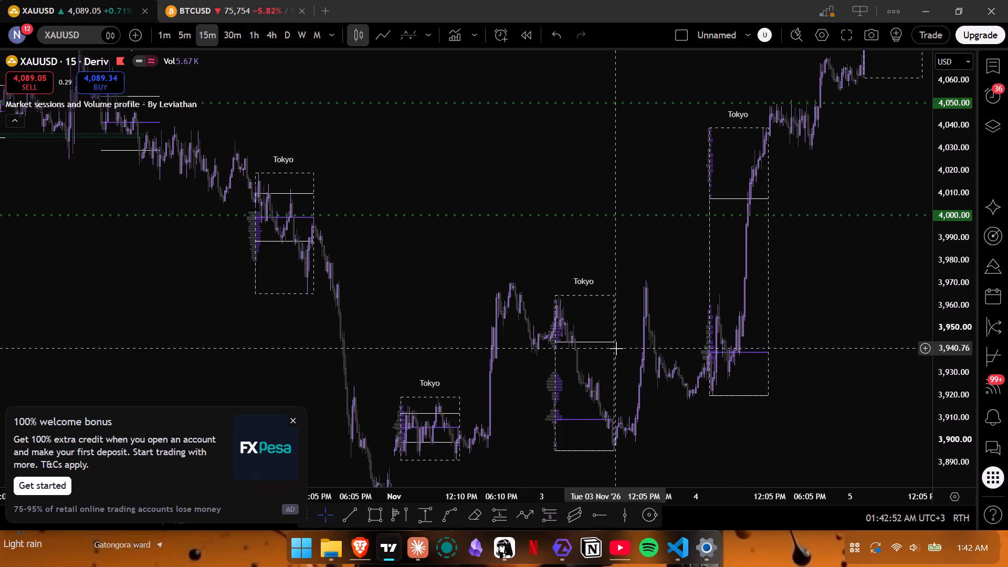
{"action": "left_click", "coordinate": [917, 14]}
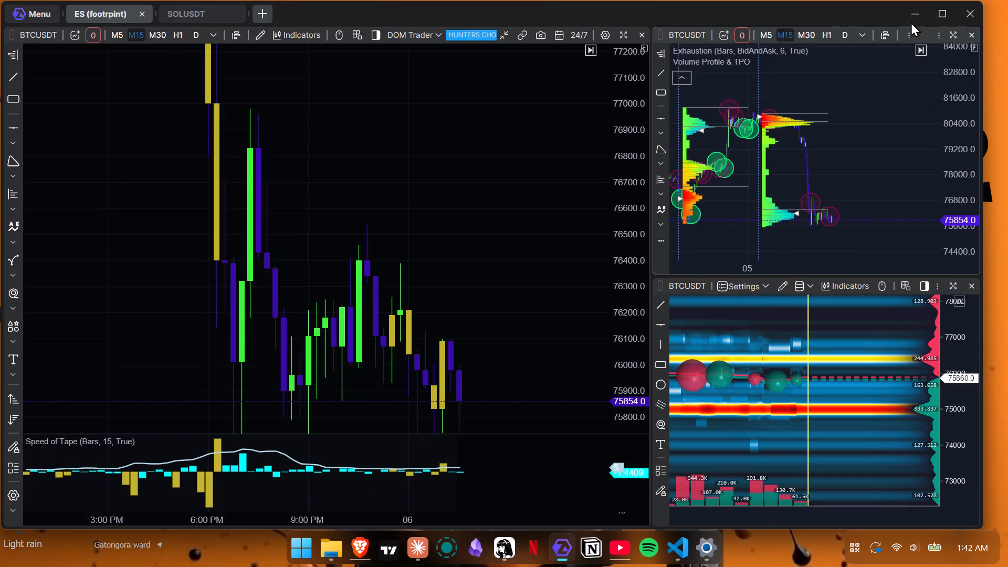
Set the custom end time of the Exhaustion chart's Volume Profile & TPO indicator to 12:00:00 PM.
{"action": "scroll", "coordinate": [826, 191], "scroll_direction": "up", "scroll_amount": 1}
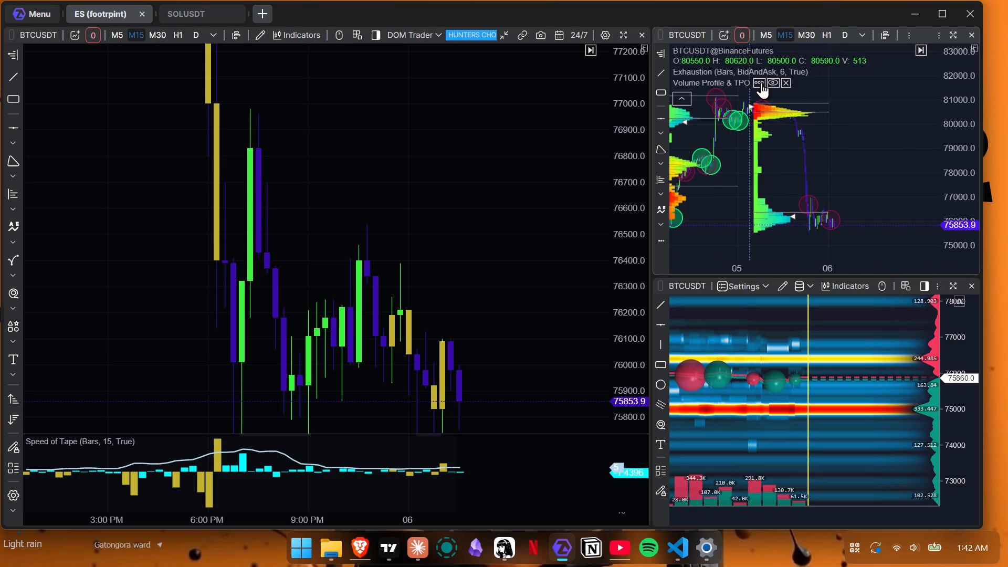
{"action": "left_click", "coordinate": [761, 82]}
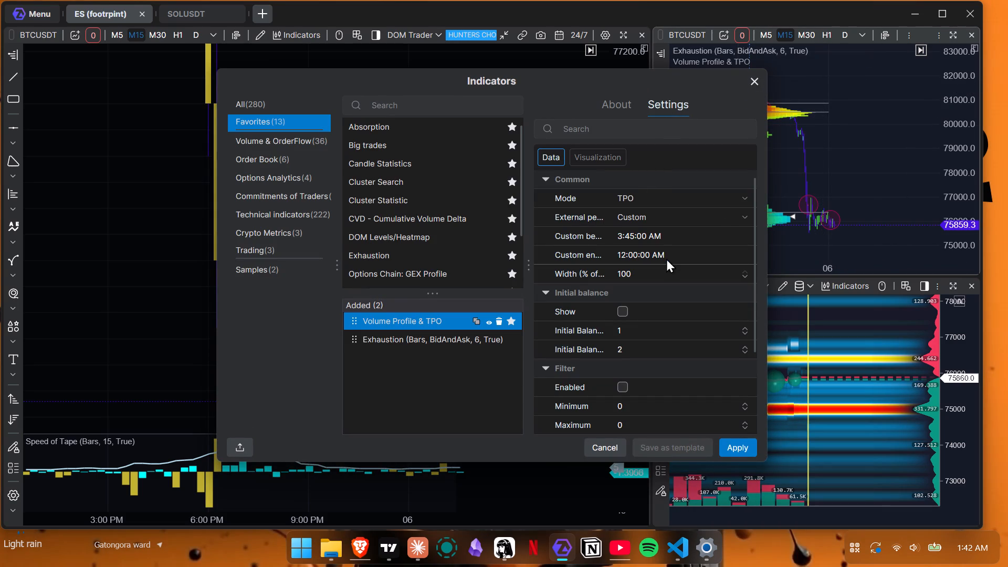
{"action": "left_click", "coordinate": [666, 258]}
{"action": "left_click", "coordinate": [677, 253]}
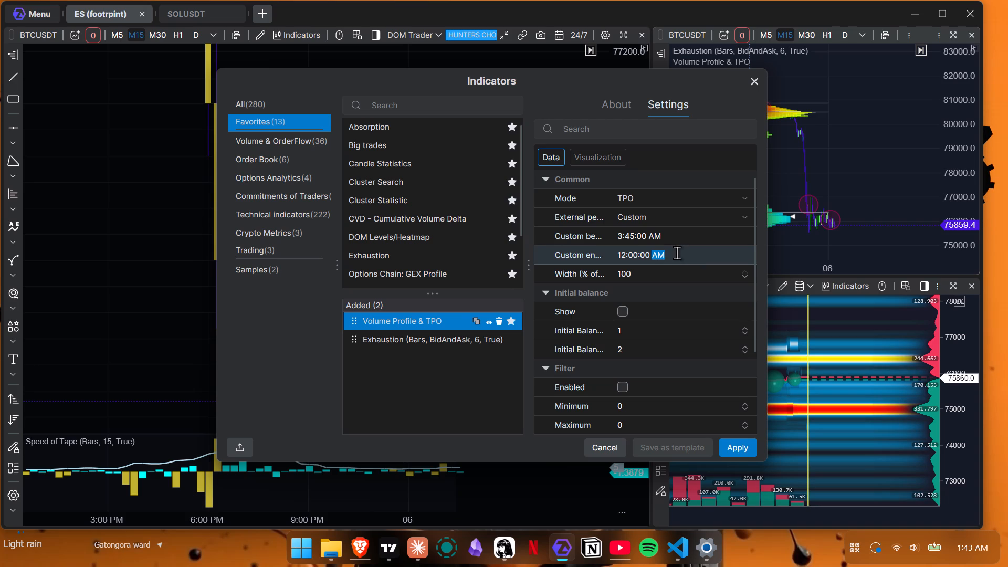
{"action": "type", "text": "pm"}
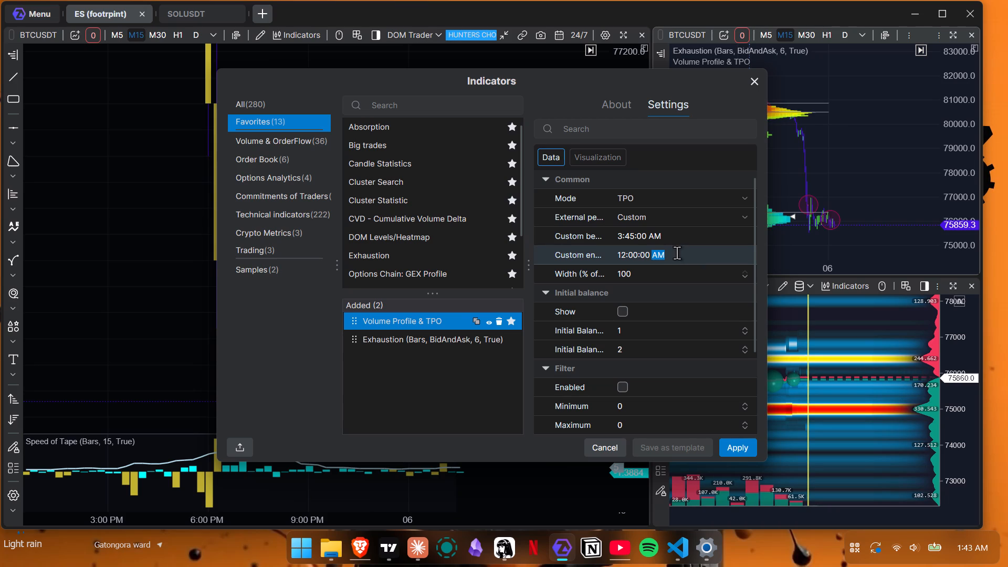
{"action": "left_click", "coordinate": [677, 251]}
{"action": "left_click", "coordinate": [677, 251]}
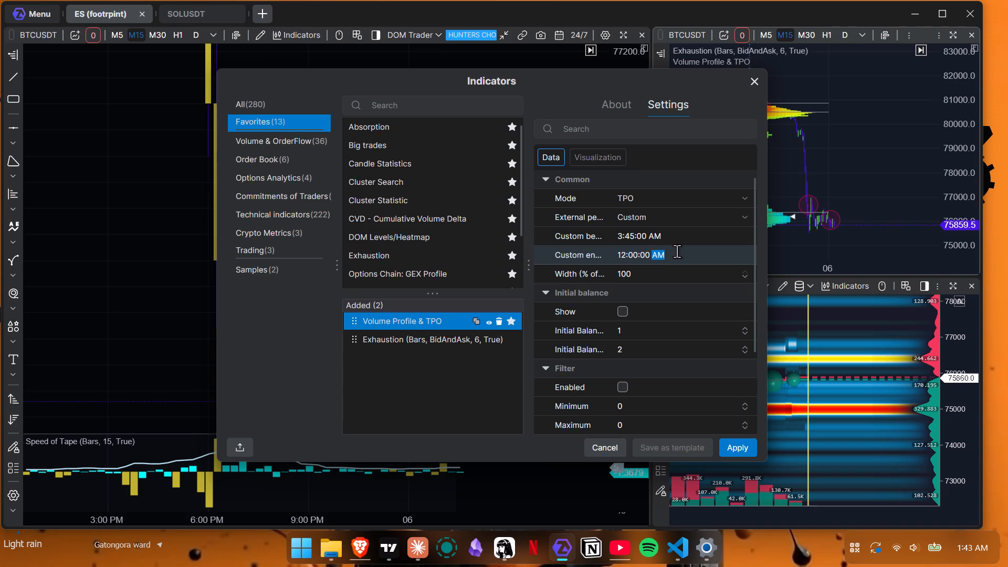
{"action": "key", "text": "p"}
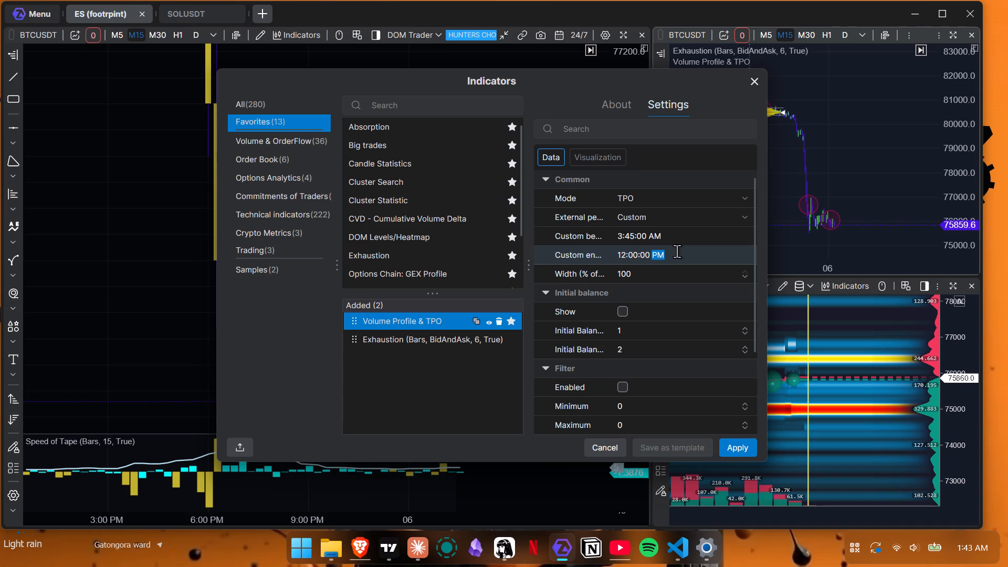
Review the Data and Visualization settings of Volume Profile & TPO, and apply the indicator changes to the Exhaustion chart.
{"action": "scroll", "coordinate": [674, 309], "scroll_direction": "down", "scroll_amount": 5}
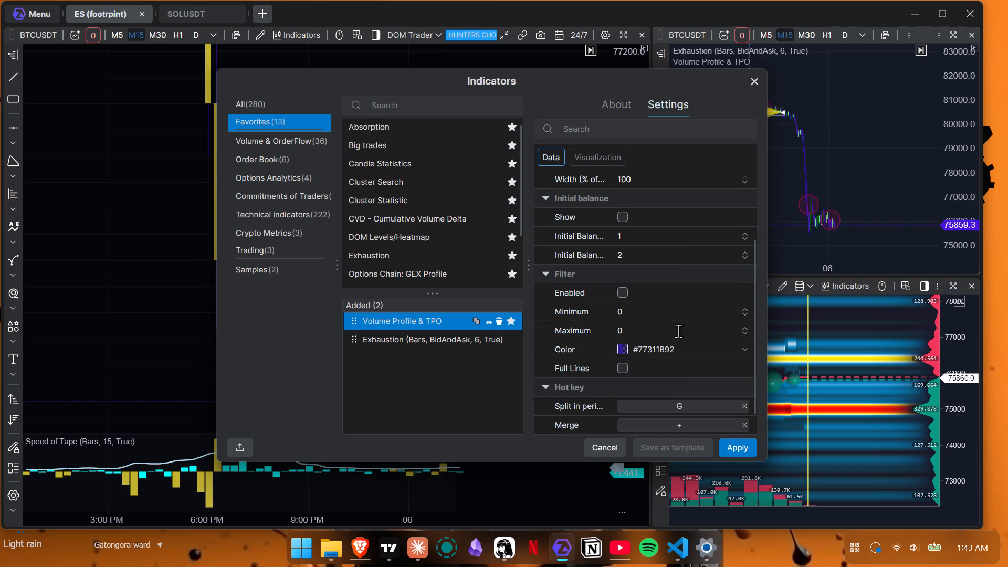
{"action": "scroll", "coordinate": [678, 337], "scroll_direction": "down", "scroll_amount": 14}
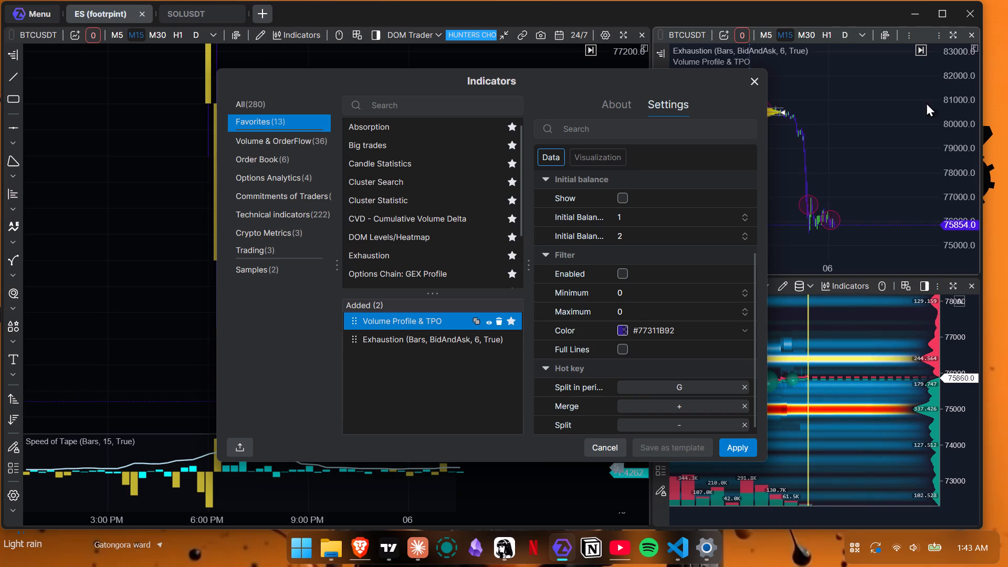
{"action": "scroll", "coordinate": [680, 256], "scroll_direction": "down", "scroll_amount": 6}
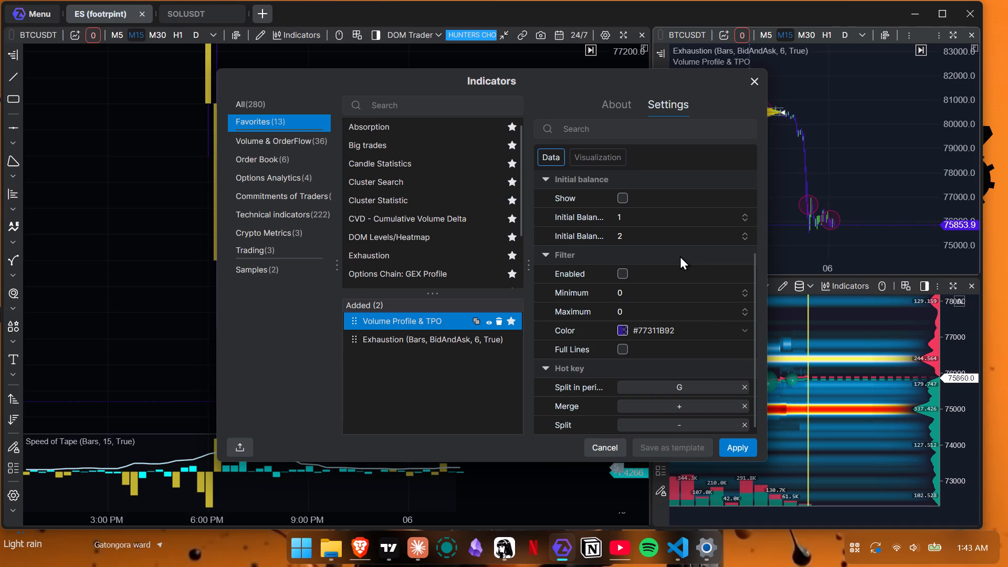
{"action": "scroll", "coordinate": [694, 236], "scroll_direction": "up", "scroll_amount": 12}
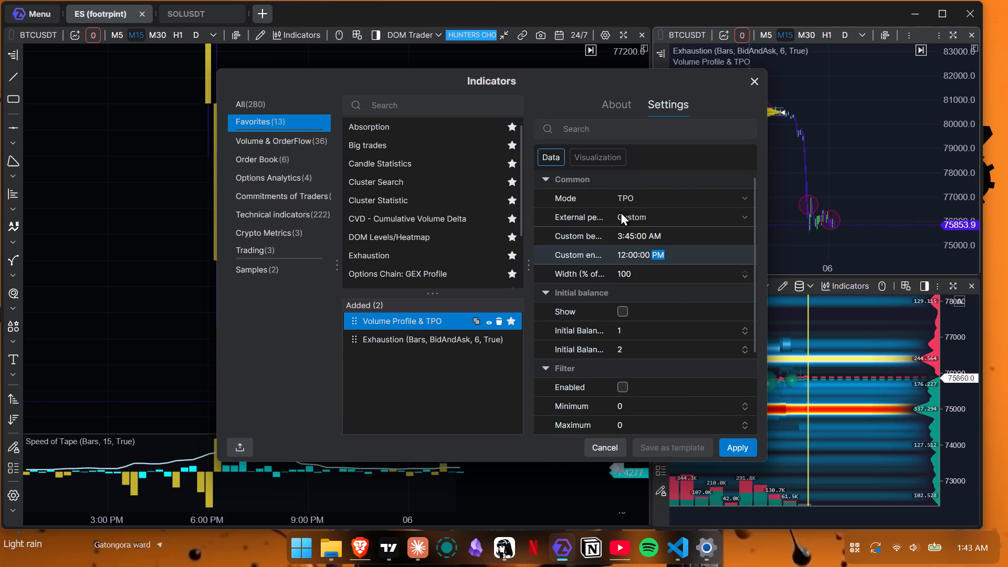
{"action": "left_click", "coordinate": [612, 163]}
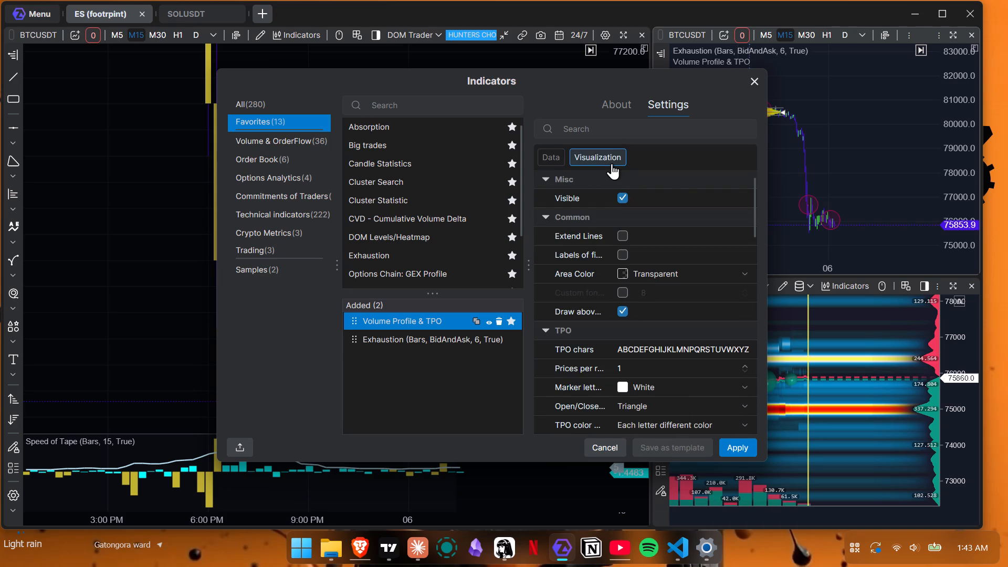
{"action": "scroll", "coordinate": [708, 311], "scroll_direction": "down", "scroll_amount": 9}
{"action": "scroll", "coordinate": [691, 325], "scroll_direction": "up", "scroll_amount": 5}
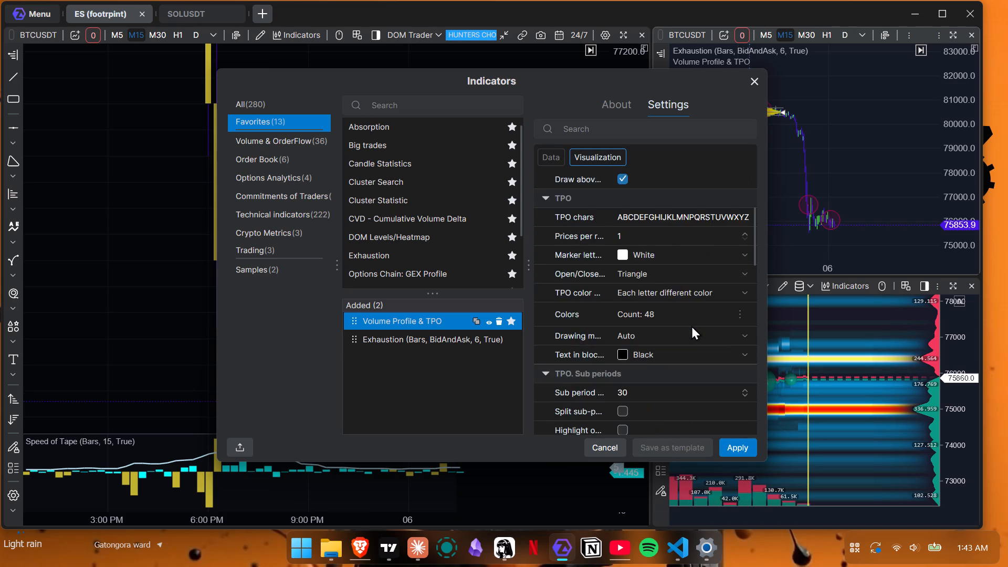
{"action": "scroll", "coordinate": [691, 325], "scroll_direction": "up", "scroll_amount": 4}
{"action": "left_click", "coordinate": [556, 161]}
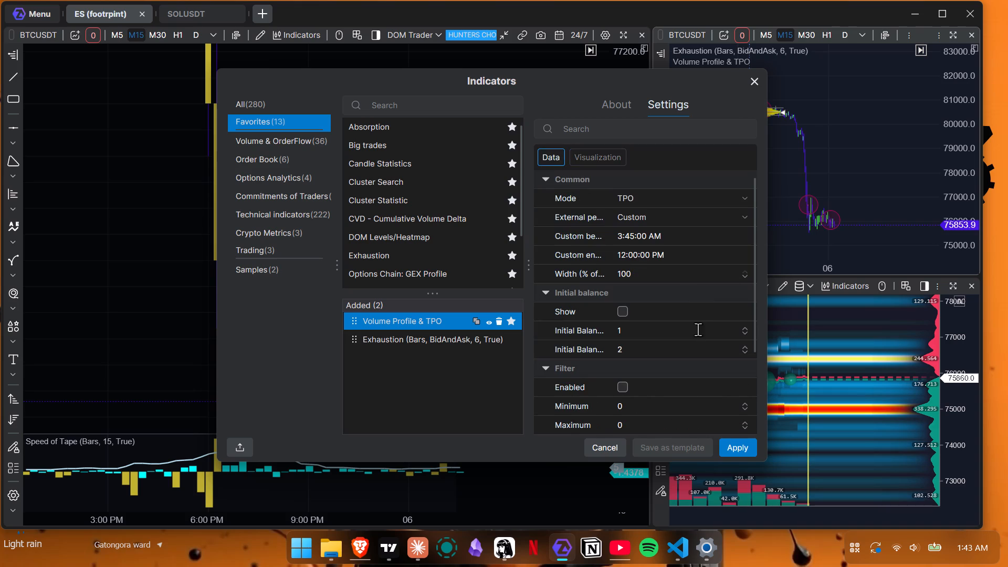
{"action": "left_click", "coordinate": [729, 445]}
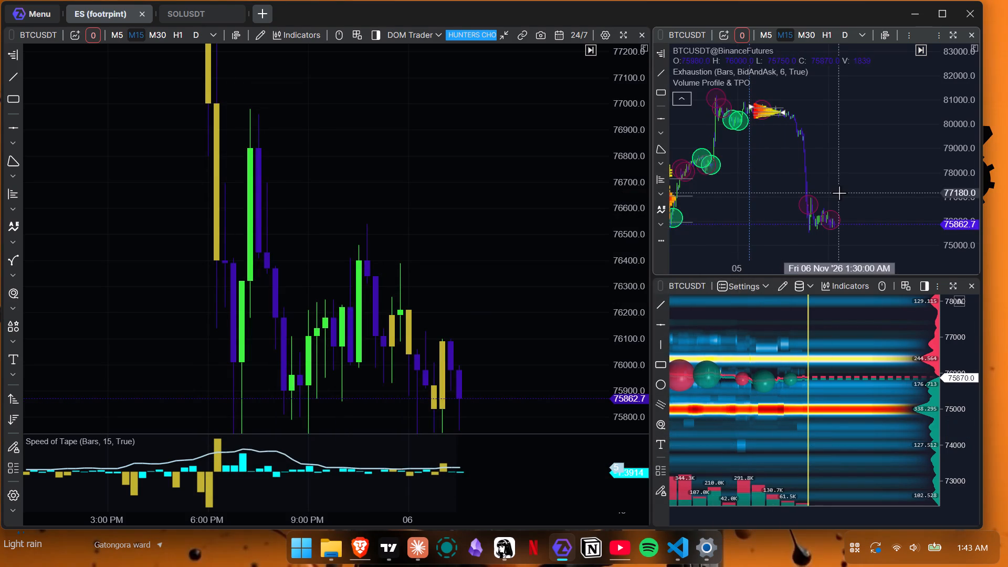
Examine the 5 November TPO profile against price on the Exhaustion chart, and look back to 4 November.
{"action": "scroll", "coordinate": [839, 193], "scroll_direction": "up", "scroll_amount": 9}
{"action": "left_click_drag", "start_coordinate": [833, 182], "coordinate": [901, 303]}
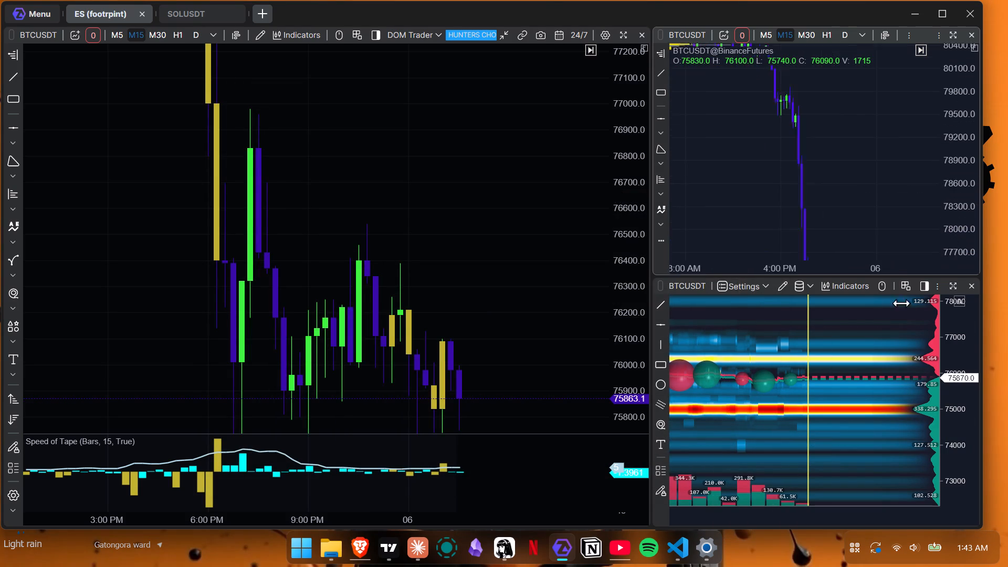
{"action": "left_click_drag", "start_coordinate": [901, 303], "coordinate": [909, 318]}
{"action": "left_click_drag", "start_coordinate": [918, 199], "coordinate": [924, 275]}
{"action": "left_click_drag", "start_coordinate": [957, 230], "coordinate": [971, 70]}
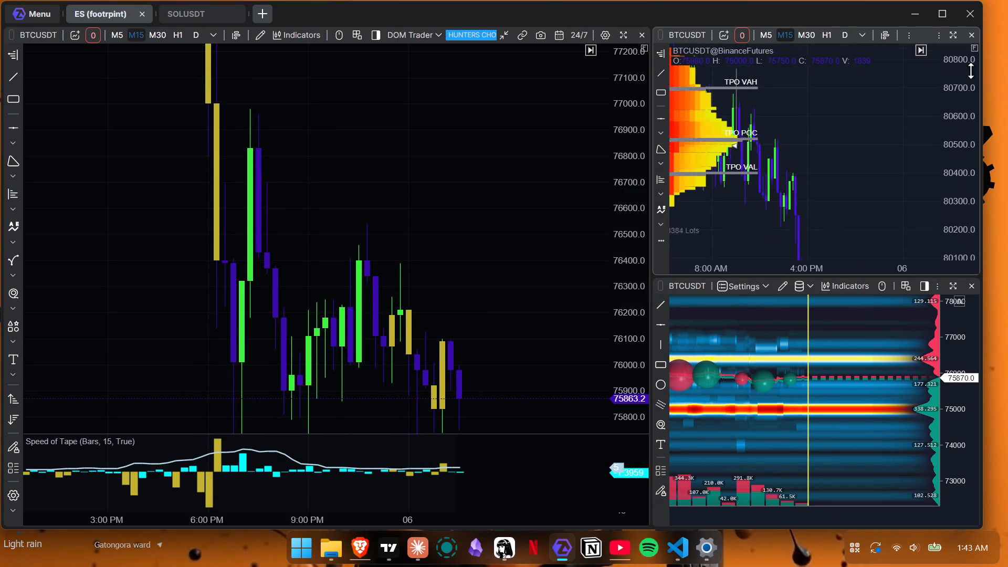
{"action": "left_click_drag", "start_coordinate": [971, 70], "coordinate": [970, 70]}
{"action": "scroll", "coordinate": [900, 135], "scroll_direction": "down", "scroll_amount": 2}
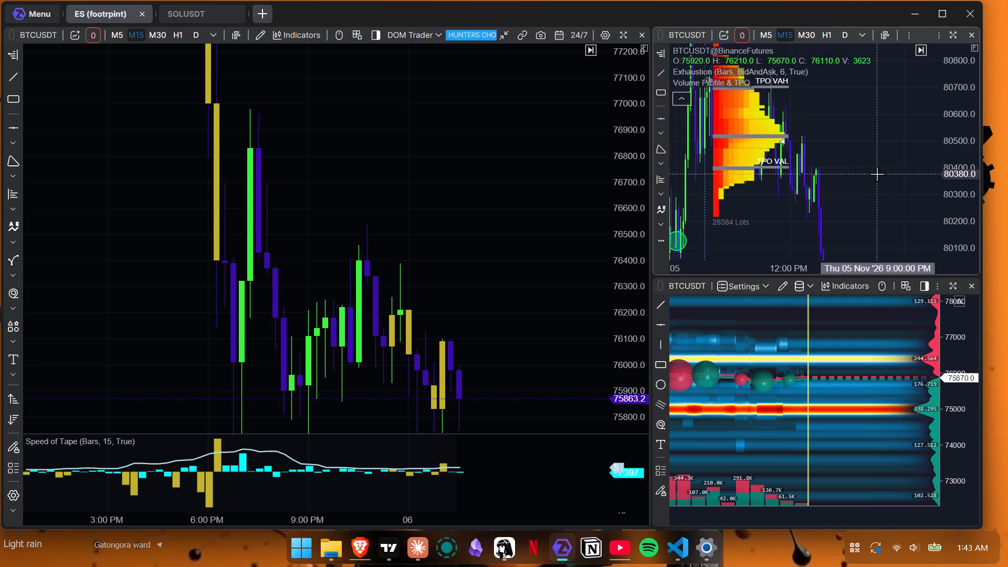
{"action": "left_click_drag", "start_coordinate": [850, 190], "coordinate": [872, 219]}
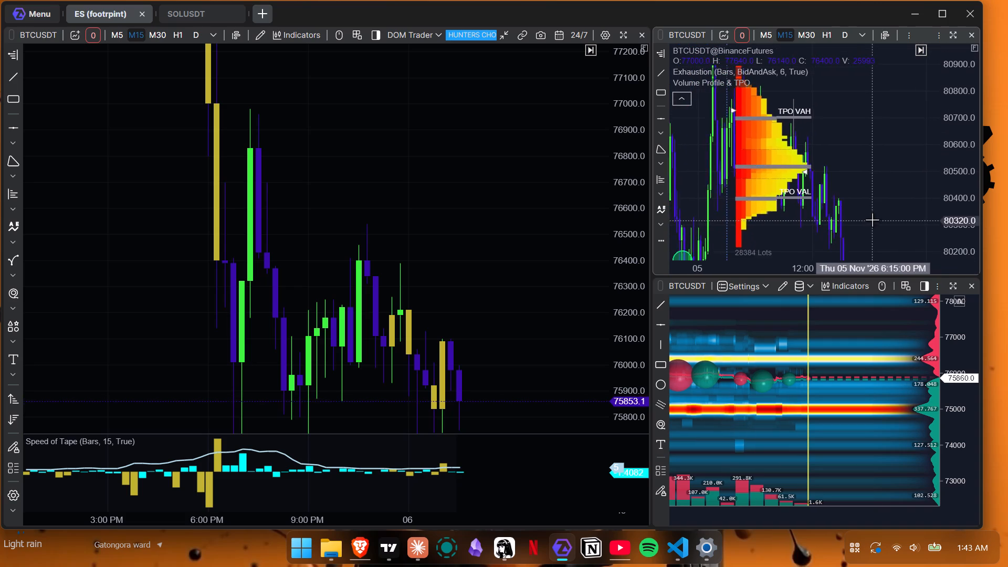
{"action": "left_click_drag", "start_coordinate": [872, 219], "coordinate": [905, 69]}
{"action": "left_click_drag", "start_coordinate": [761, 172], "coordinate": [979, 148]}
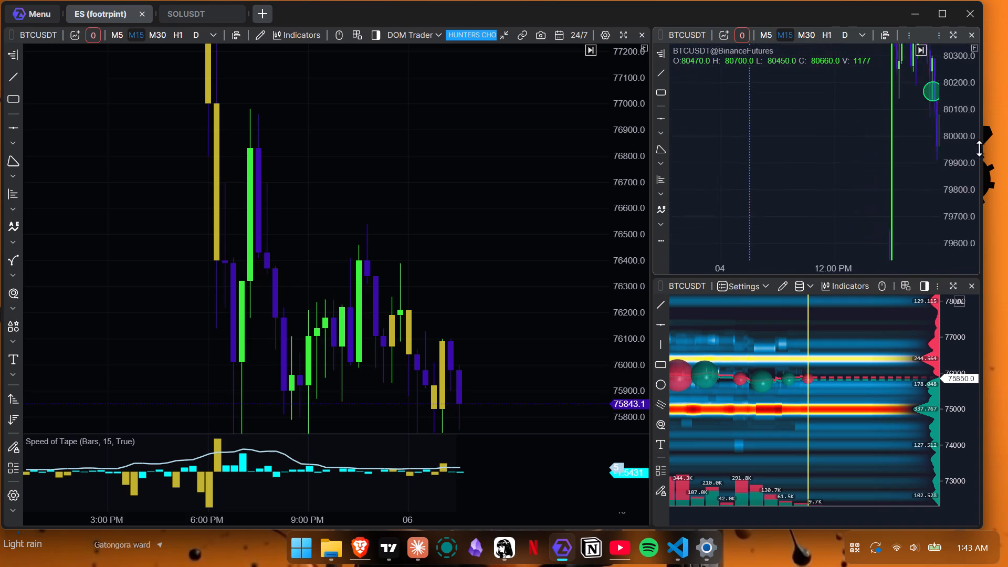
{"action": "left_click_drag", "start_coordinate": [979, 148], "coordinate": [982, 139]}
{"action": "left_click_drag", "start_coordinate": [949, 148], "coordinate": [843, 157]}
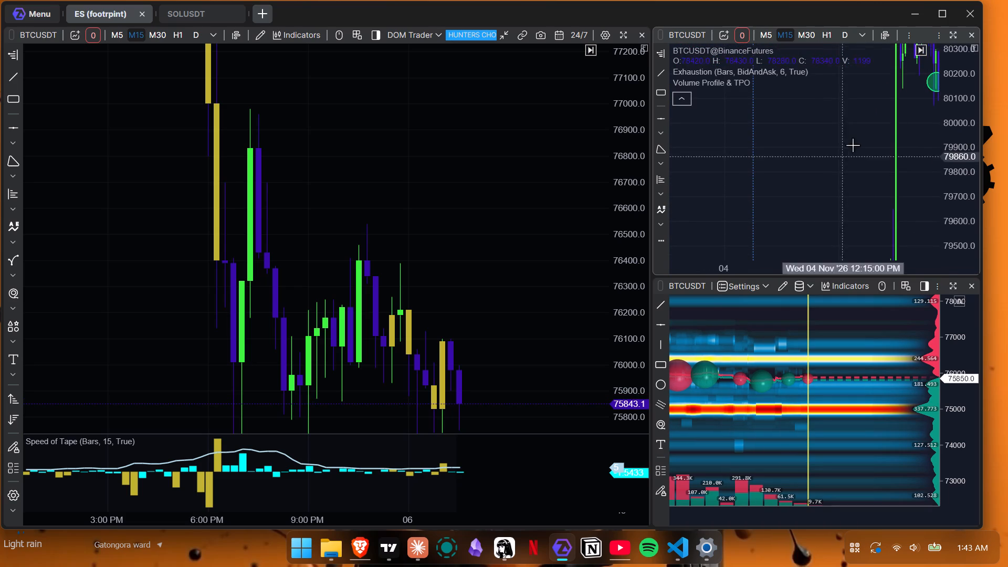
{"action": "left_click_drag", "start_coordinate": [836, 138], "coordinate": [787, 150]}
Open the Exhaustion chart's template settings and start a new template in the Default directory.
{"action": "left_click", "coordinate": [912, 37]}
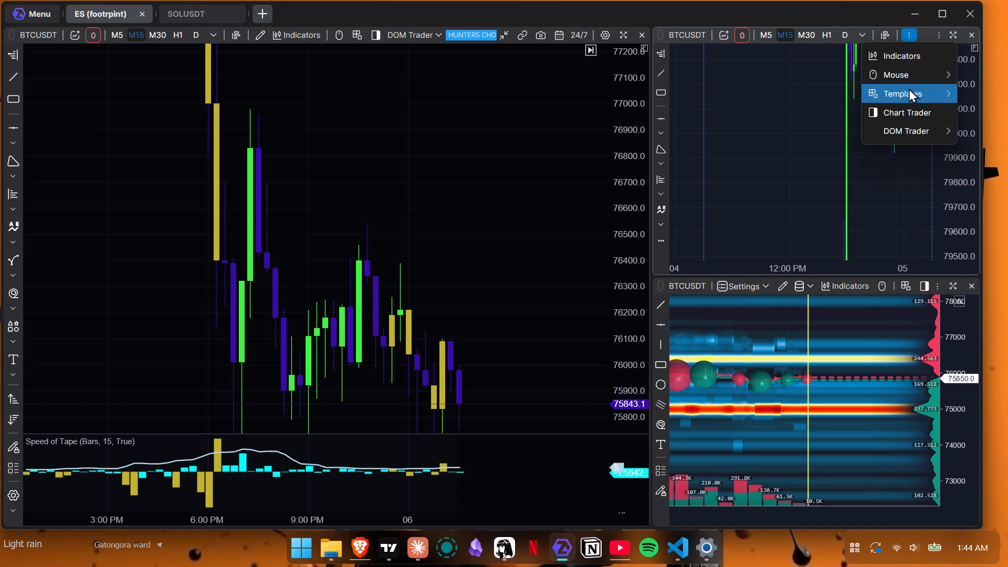
{"action": "left_click", "coordinate": [909, 89]}
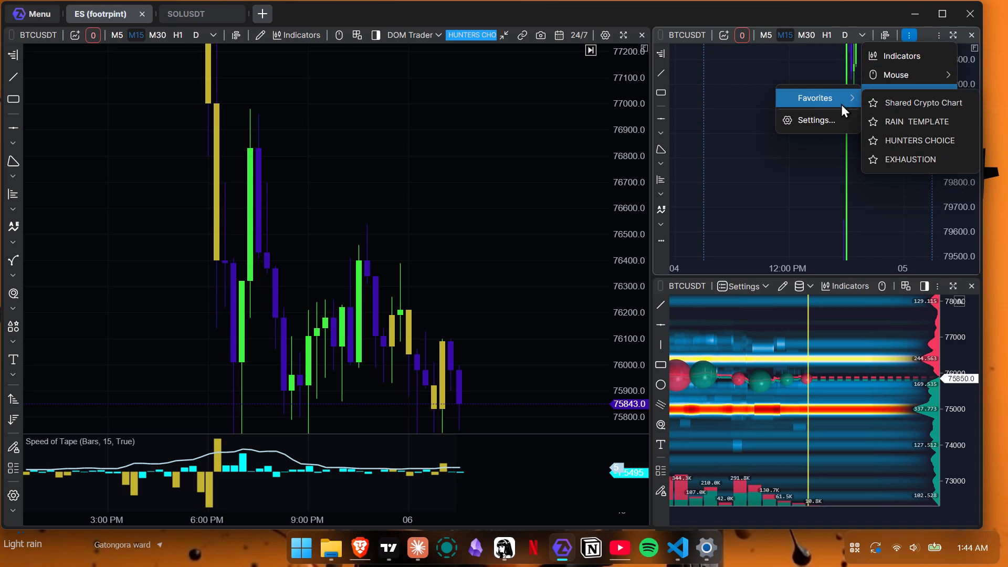
{"action": "left_click", "coordinate": [825, 116]}
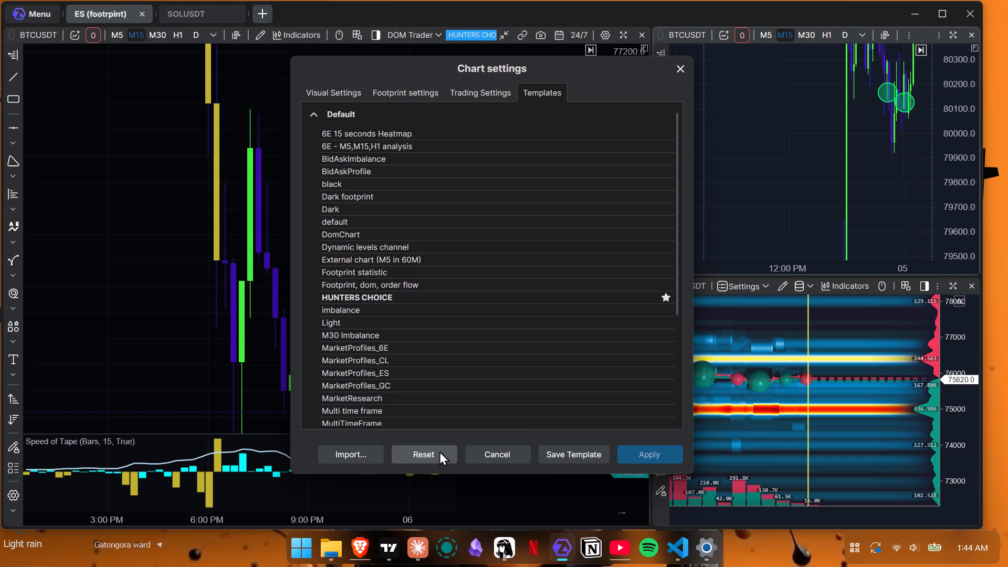
{"action": "scroll", "coordinate": [498, 354], "scroll_direction": "down", "scroll_amount": 6}
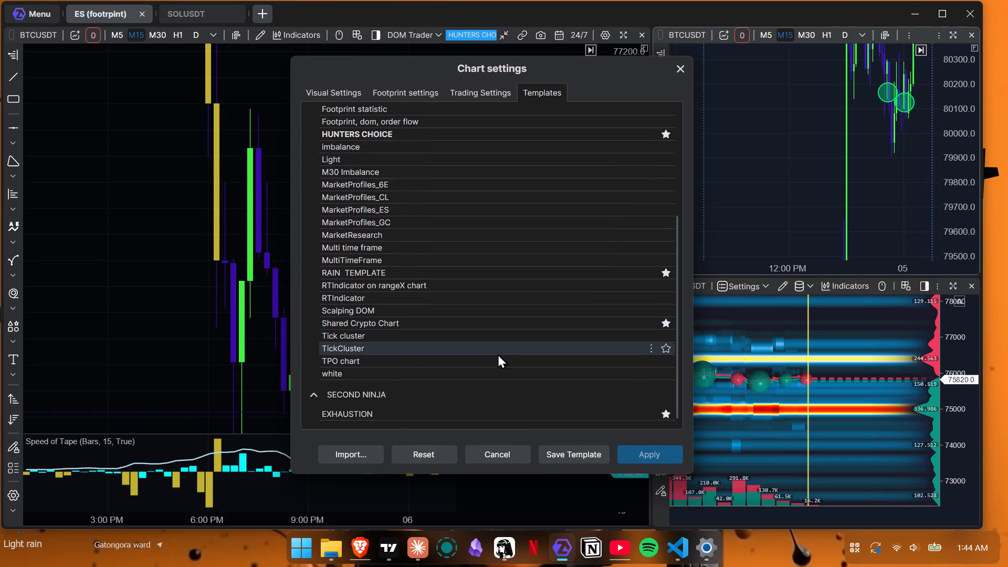
{"action": "scroll", "coordinate": [557, 380], "scroll_direction": "down", "scroll_amount": 5}
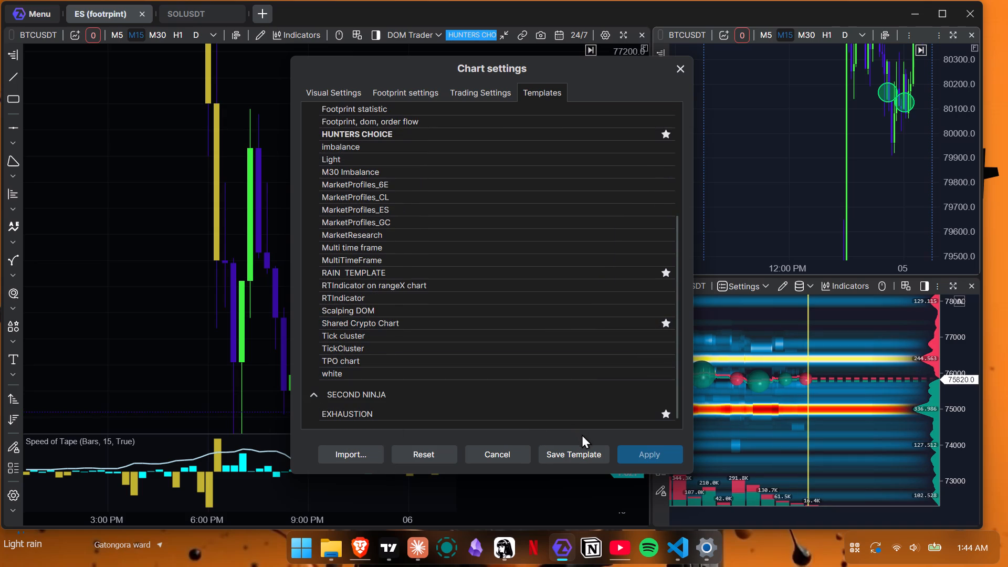
{"action": "left_click", "coordinate": [564, 455]}
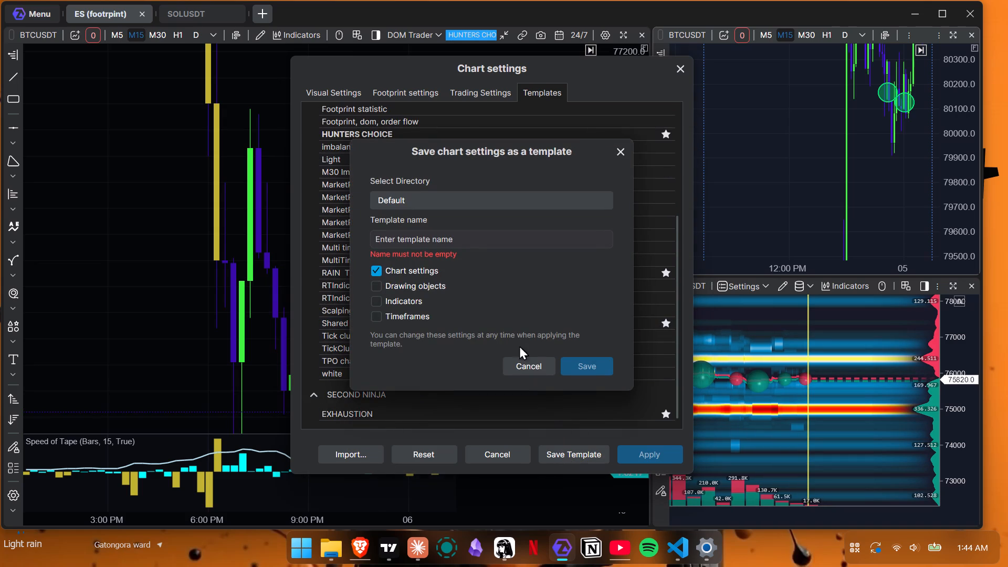
{"action": "left_click", "coordinate": [460, 199]}
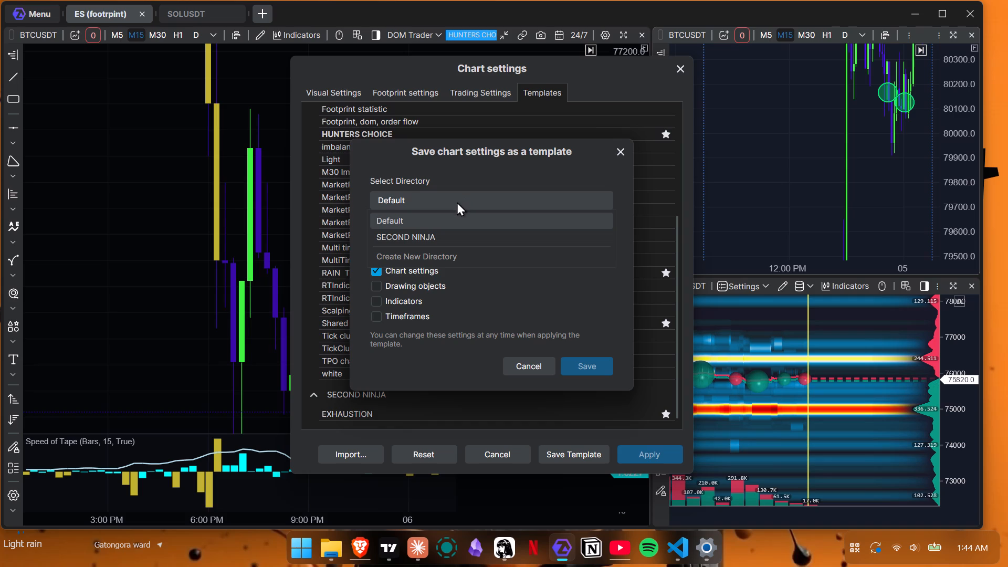
{"action": "left_click", "coordinate": [437, 192]}
{"action": "double_click", "coordinate": [434, 194]}
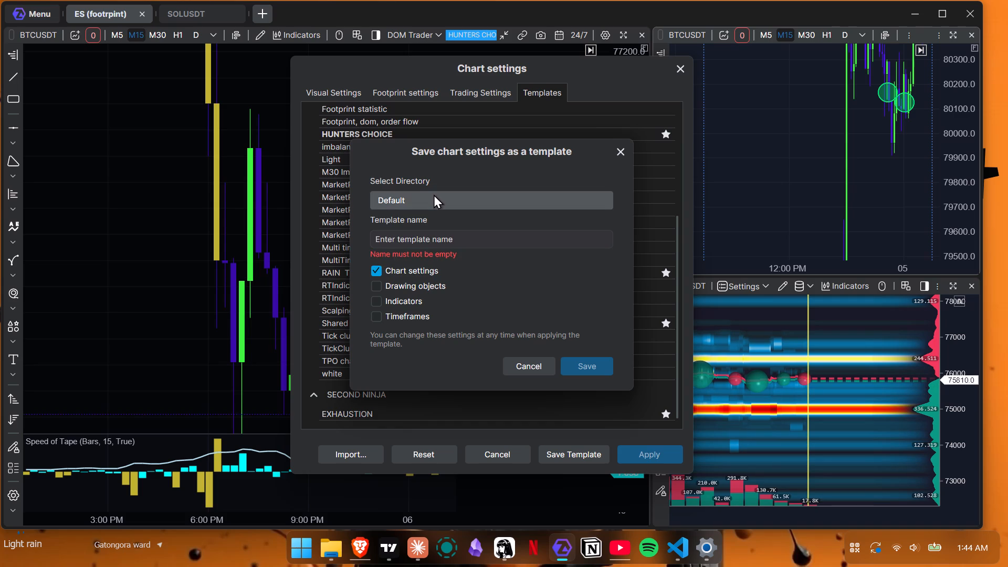
{"action": "left_click", "coordinate": [418, 240]}
{"action": "left_click", "coordinate": [458, 209]}
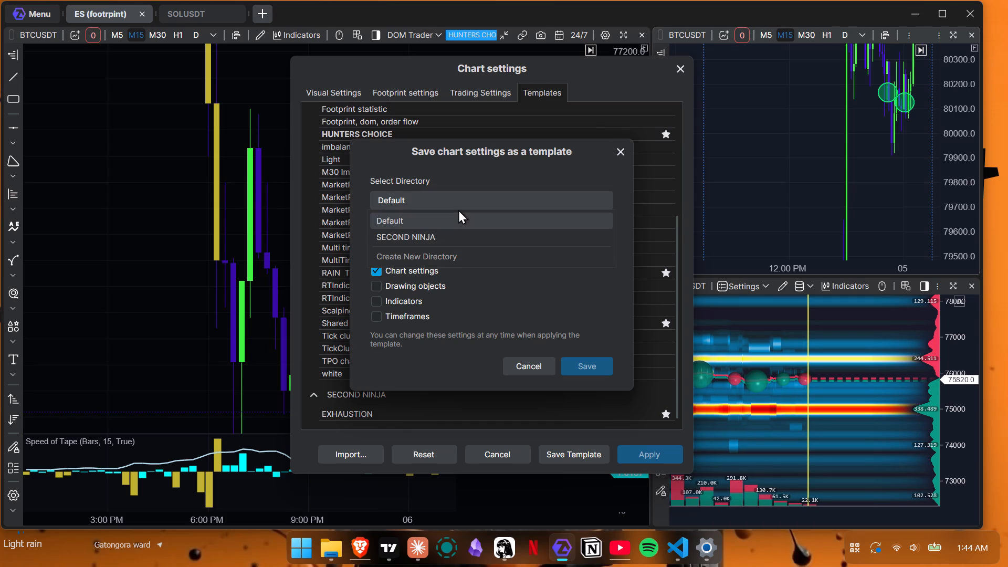
{"action": "left_click", "coordinate": [466, 196]}
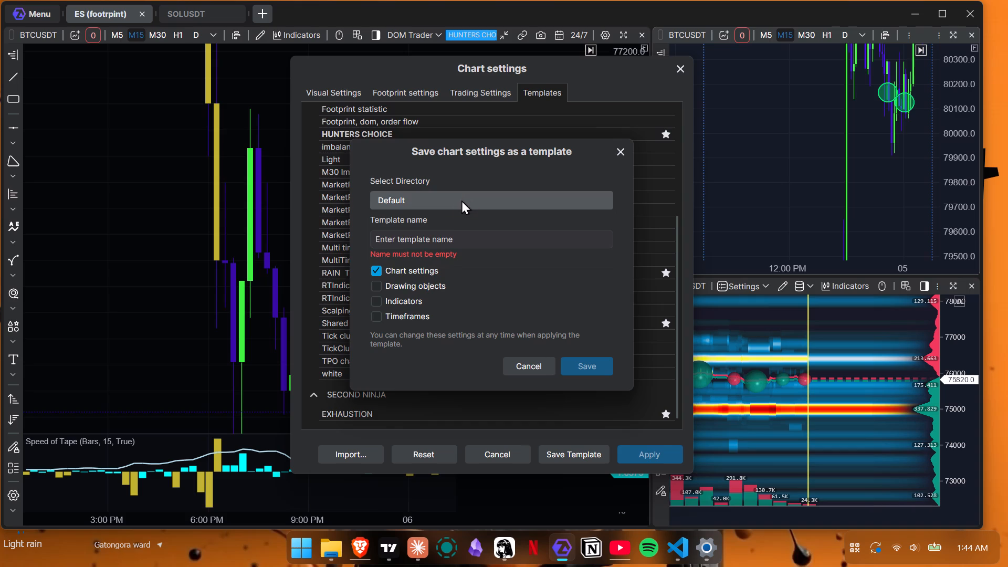
Name the template TPO CHART and include drawing objects, indicators and timeframes along with the chart settings.
{"action": "left_click", "coordinate": [430, 238]}
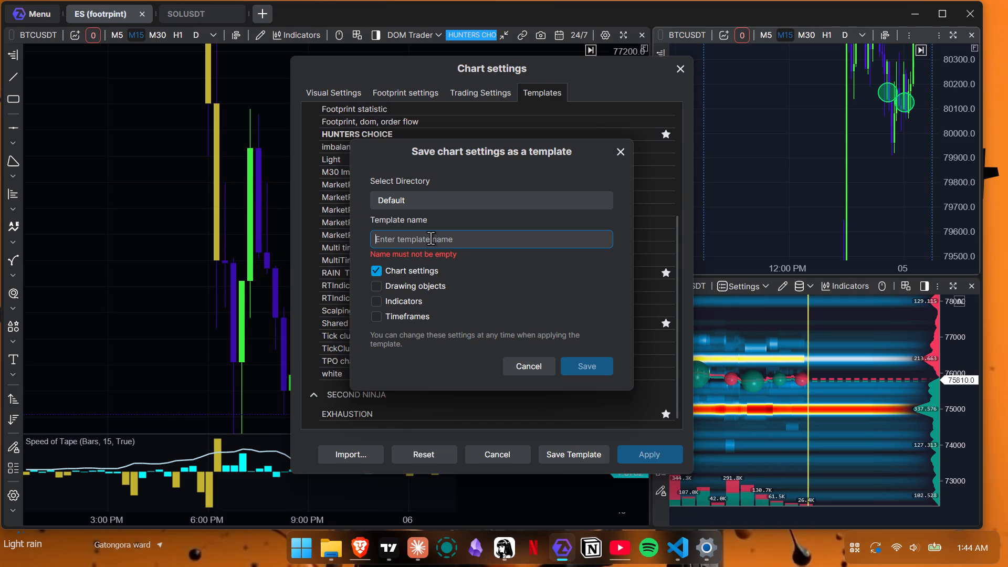
{"action": "type", "text": "TPO CHART"}
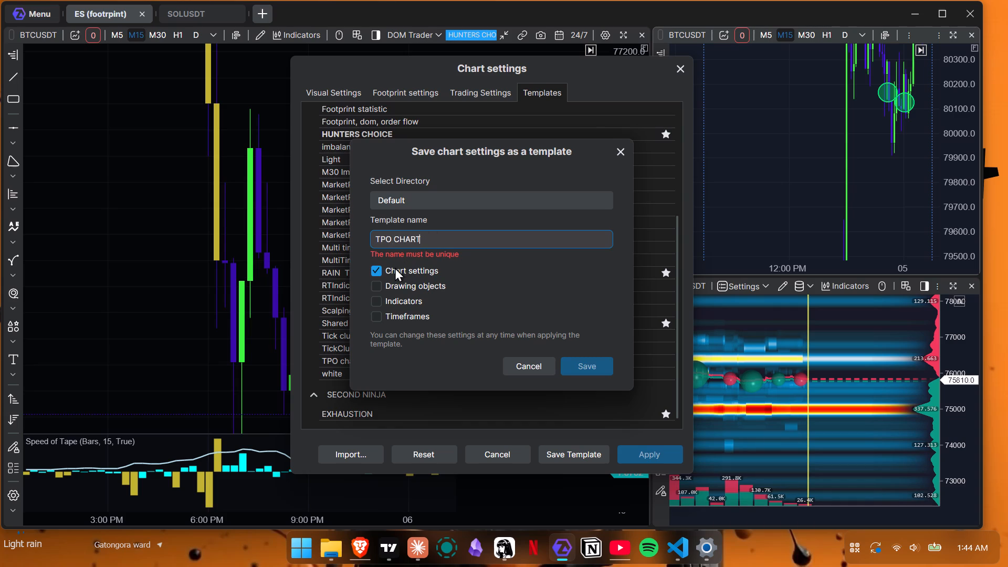
{"action": "left_click", "coordinate": [372, 288]}
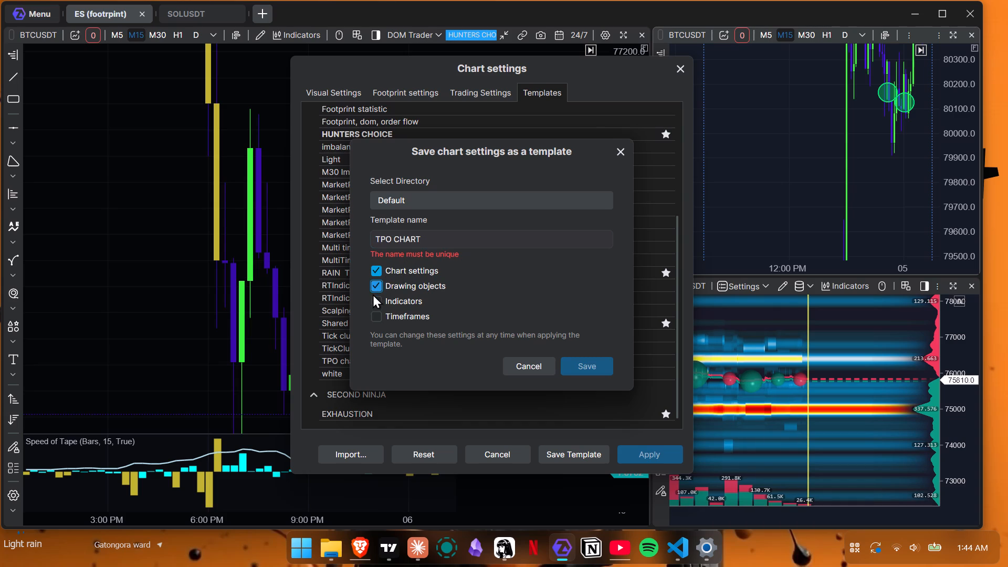
{"action": "left_click", "coordinate": [374, 297]}
{"action": "left_click", "coordinate": [374, 313]}
Change the template name to TPO ASIA and save the template.
{"action": "left_click", "coordinate": [428, 240]}
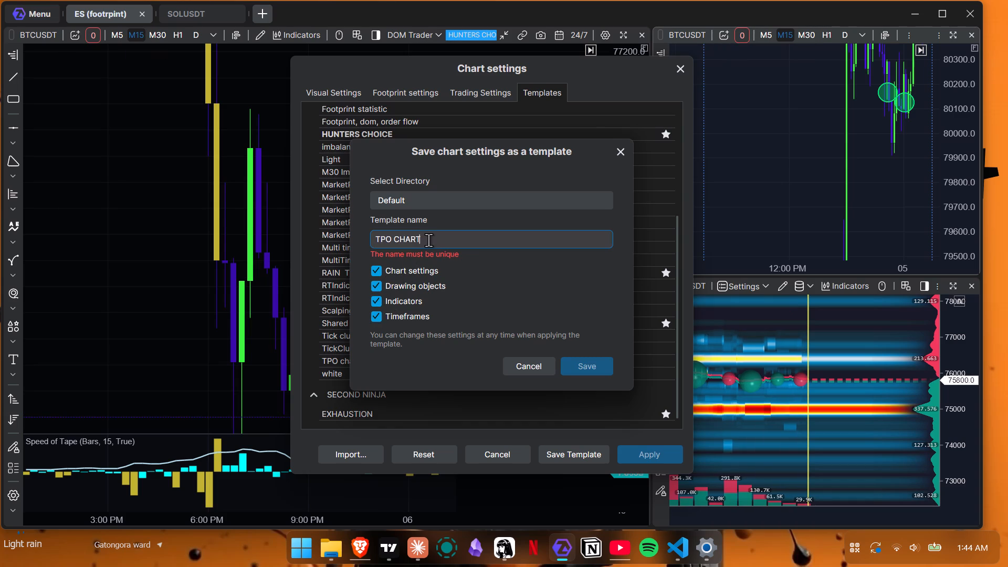
{"action": "key", "text": "BackSpace"}
{"action": "key", "text": "BackSpace"}
{"action": "key", "text": "BackSpace"}
{"action": "key", "text": "BackSpace"}
{"action": "key", "text": "BackSpace"}
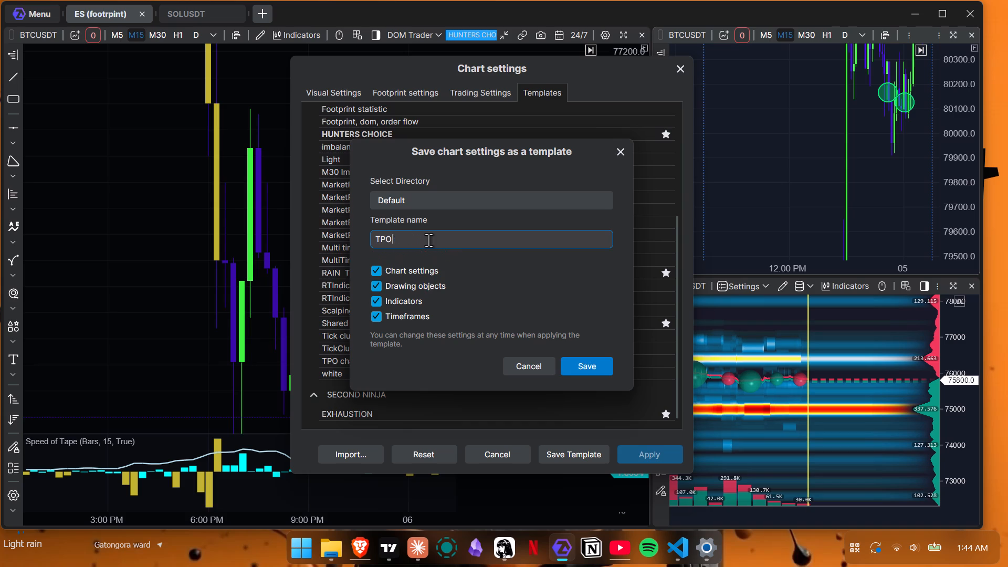
{"action": "key", "text": "space"}
{"action": "type", "text": "AS"}
{"action": "type", "text": "IA"}
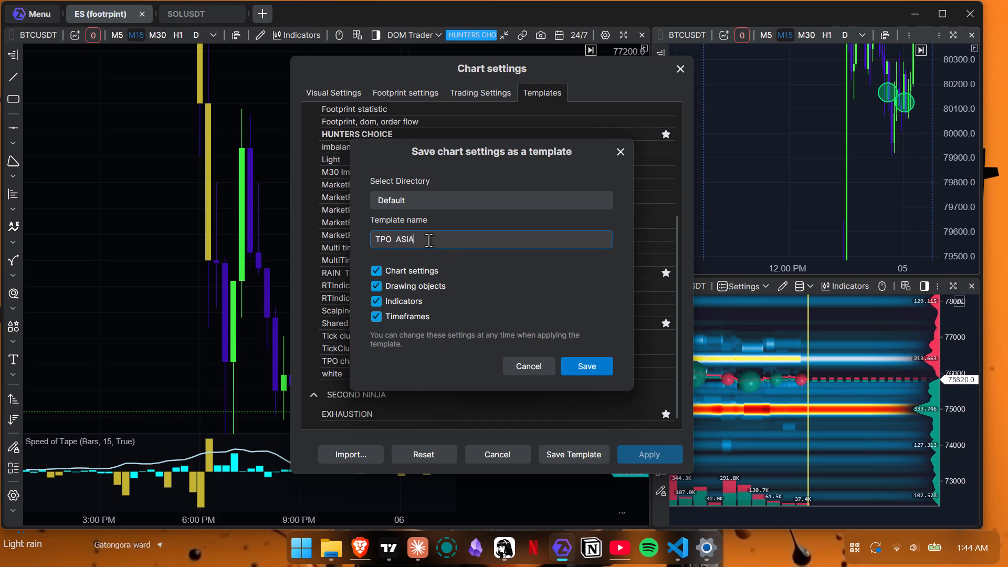
{"action": "left_click", "coordinate": [609, 367]}
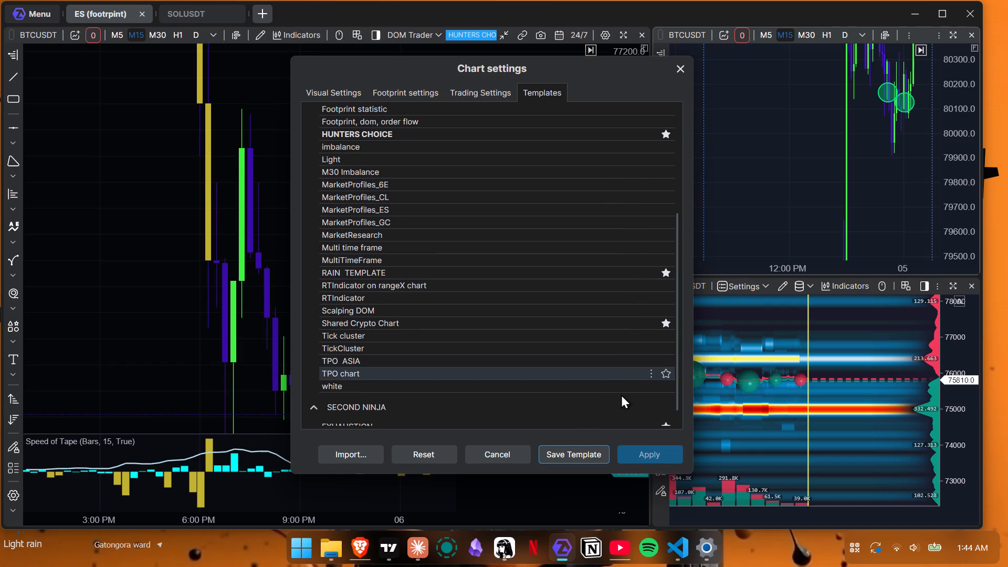
Mark the TPO ASIA template as a favorite and try to apply the chart settings.
{"action": "scroll", "coordinate": [505, 371], "scroll_direction": "down", "scroll_amount": 4}
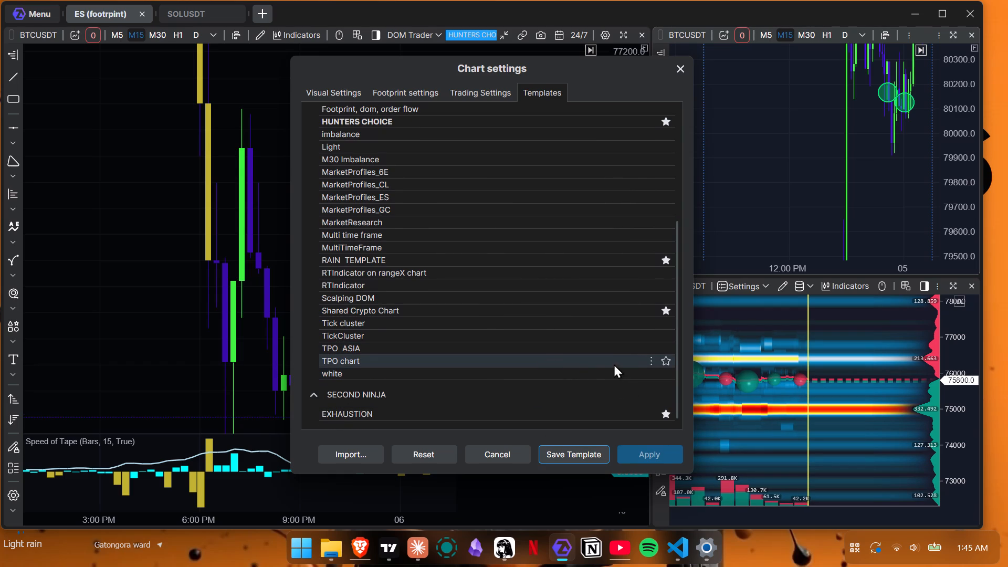
{"action": "left_click", "coordinate": [666, 349]}
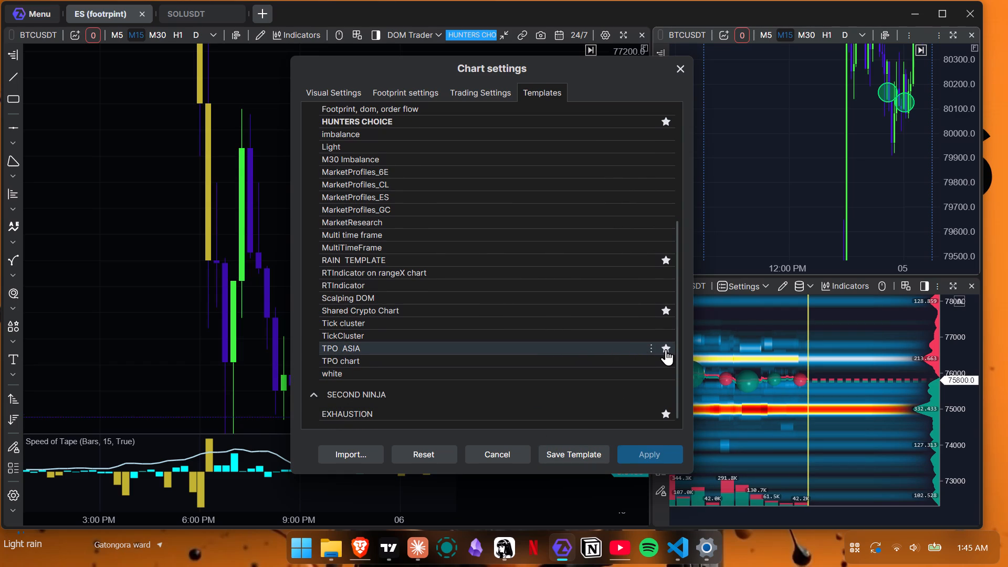
{"action": "left_click", "coordinate": [636, 452]}
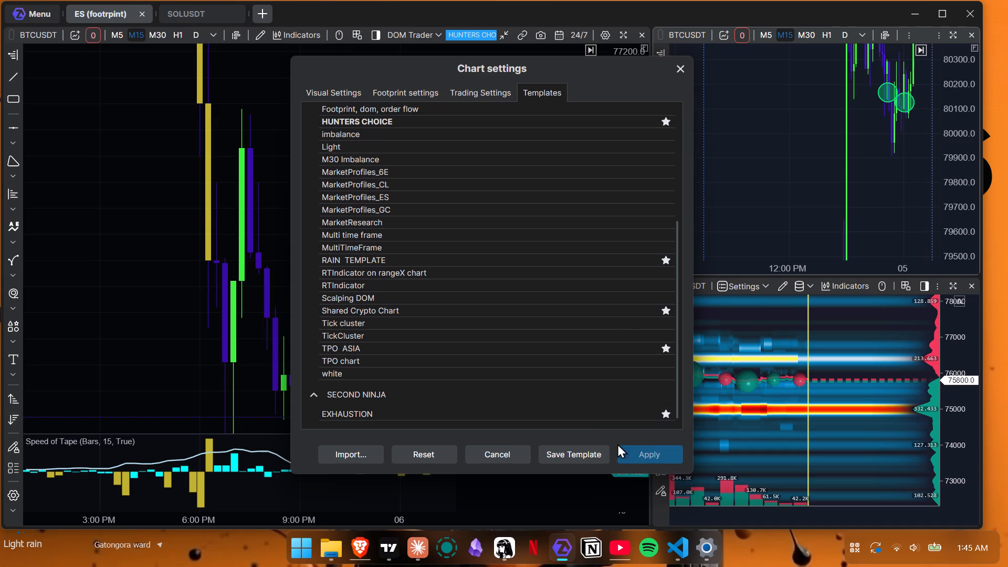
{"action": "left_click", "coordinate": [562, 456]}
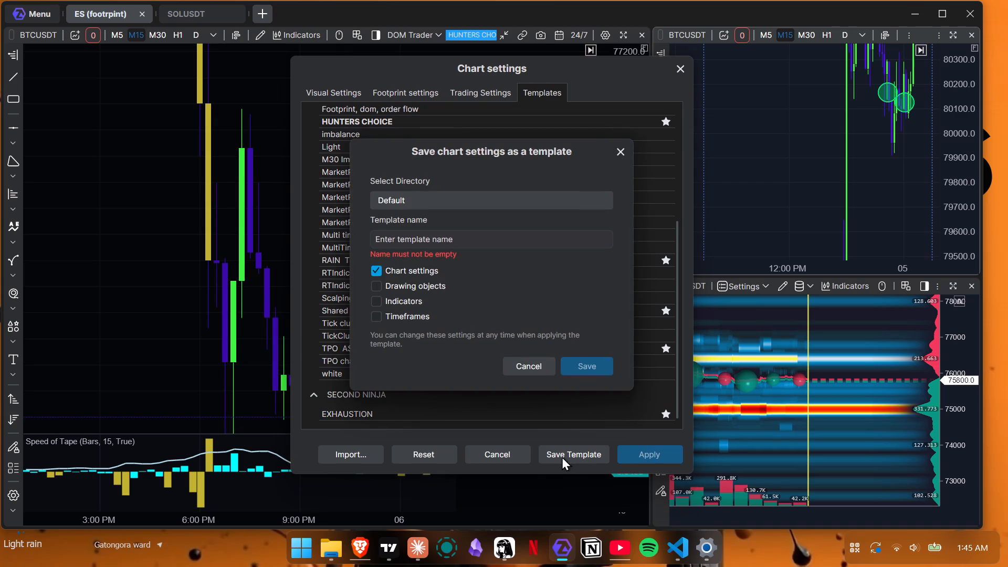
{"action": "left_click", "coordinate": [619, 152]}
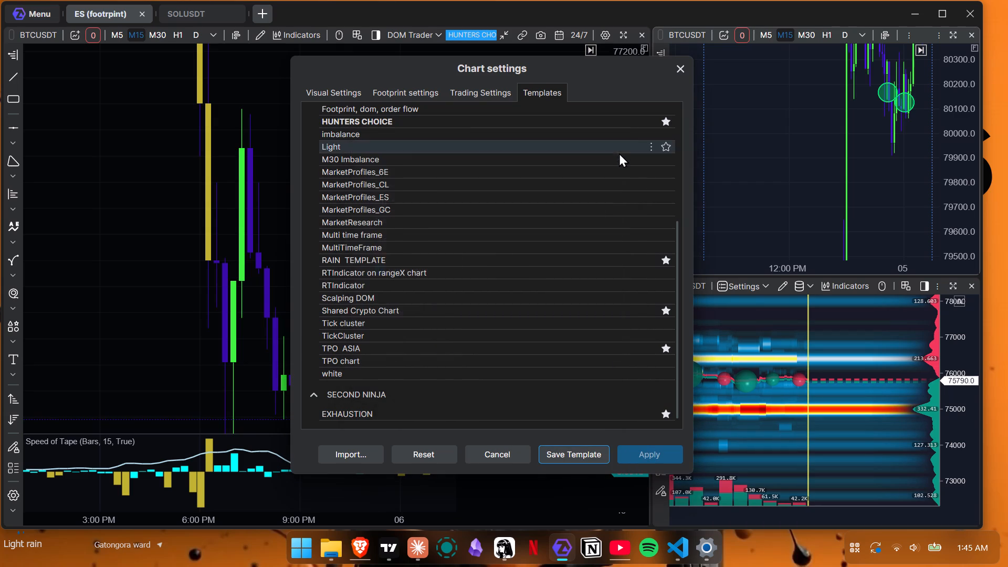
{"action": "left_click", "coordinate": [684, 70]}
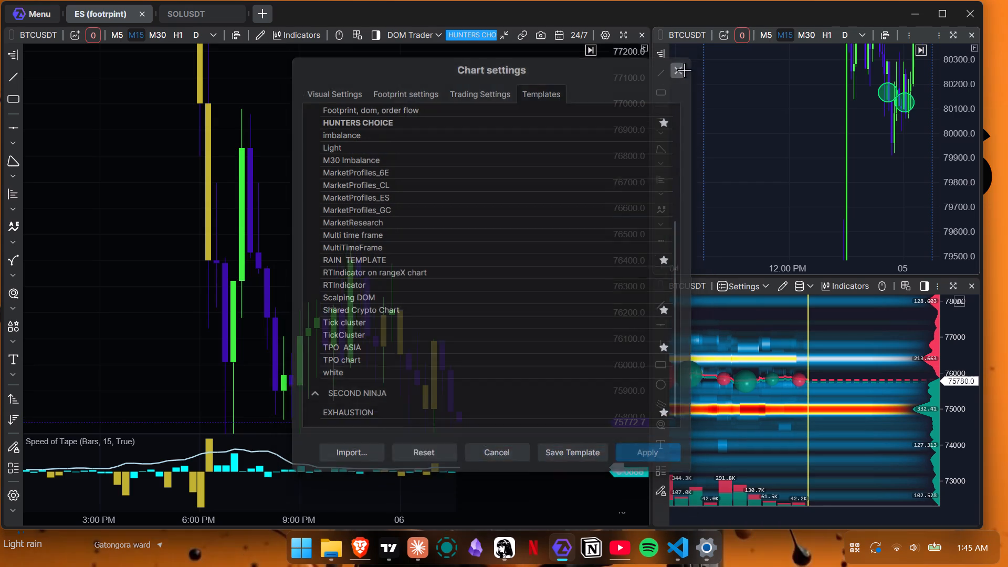
Examine the TPO profiles and exhaustion markers for the 4 and 5 November sessions on the Exhaustion chart, plus the main chart's recent candles.
{"action": "left_click_drag", "start_coordinate": [831, 159], "coordinate": [710, 334]}
{"action": "scroll", "coordinate": [820, 208], "scroll_direction": "down", "scroll_amount": 3}
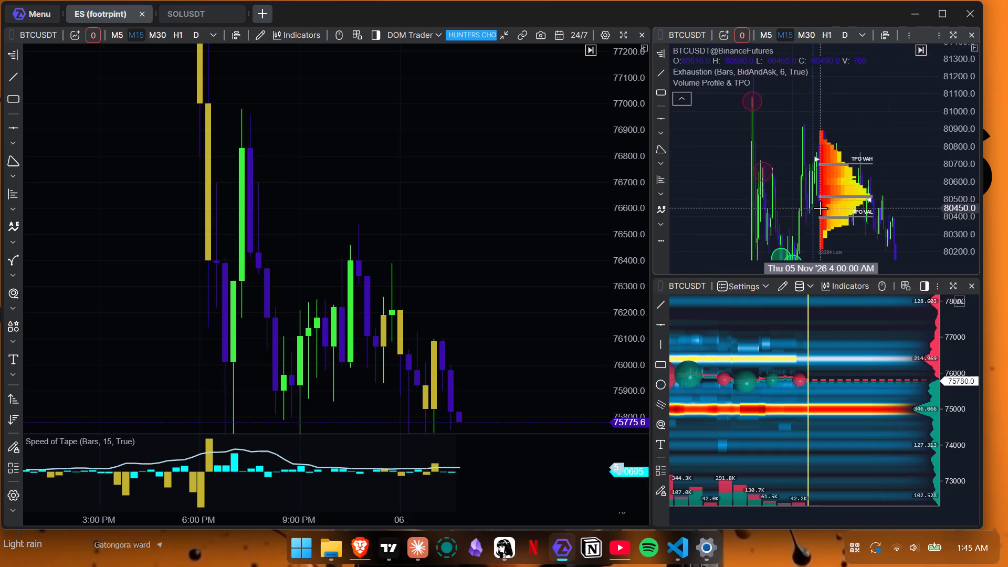
{"action": "scroll", "coordinate": [820, 208], "scroll_direction": "down", "scroll_amount": 2}
{"action": "left_click_drag", "start_coordinate": [832, 202], "coordinate": [846, 121]}
{"action": "left_click_drag", "start_coordinate": [807, 246], "coordinate": [807, 246]}
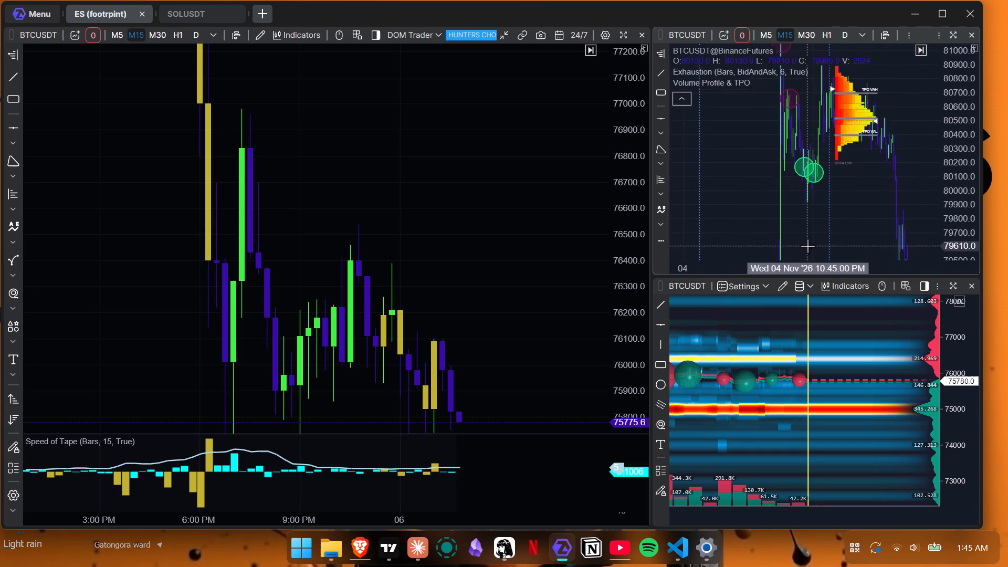
{"action": "left_click_drag", "start_coordinate": [807, 246], "coordinate": [854, 41]}
{"action": "left_click_drag", "start_coordinate": [805, 188], "coordinate": [763, 144]}
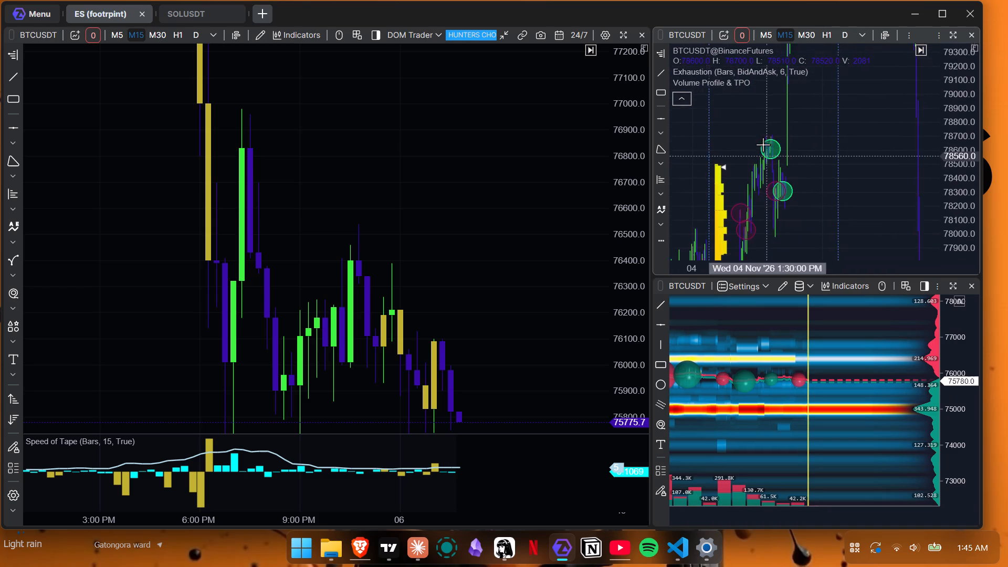
{"action": "left_click_drag", "start_coordinate": [763, 144], "coordinate": [760, 137]}
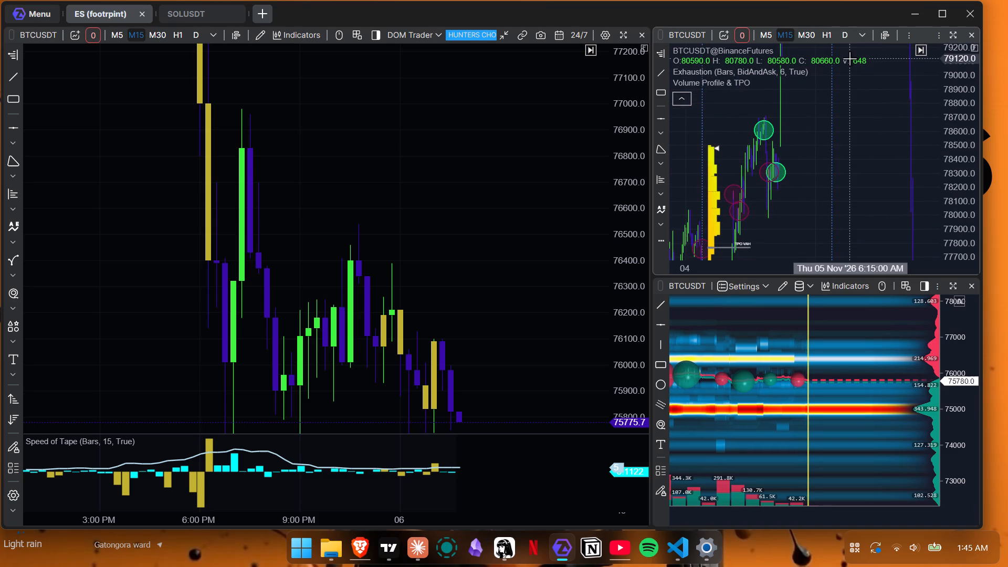
{"action": "scroll", "coordinate": [849, 58], "scroll_direction": "up", "scroll_amount": 1}
{"action": "scroll", "coordinate": [849, 58], "scroll_direction": "down", "scroll_amount": 1}
{"action": "scroll", "coordinate": [650, 255], "scroll_direction": "down", "scroll_amount": 5}
{"action": "scroll", "coordinate": [567, 268], "scroll_direction": "down", "scroll_amount": 2}
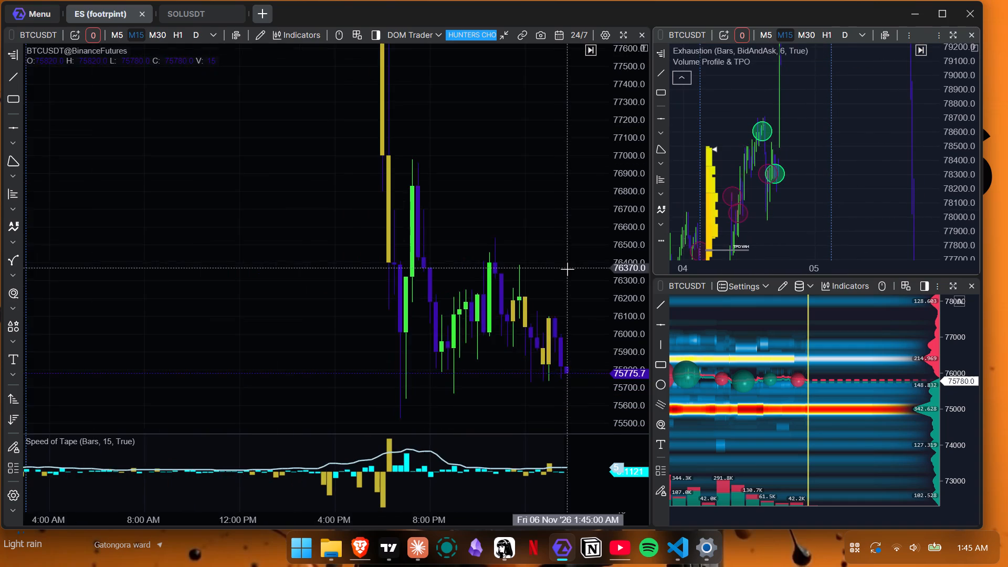
{"action": "scroll", "coordinate": [567, 269], "scroll_direction": "down", "scroll_amount": 2}
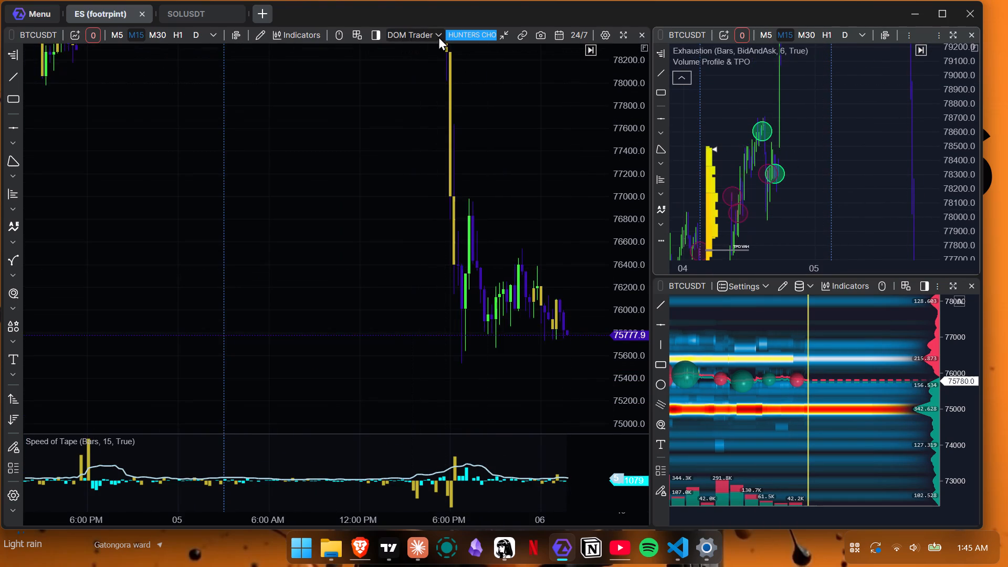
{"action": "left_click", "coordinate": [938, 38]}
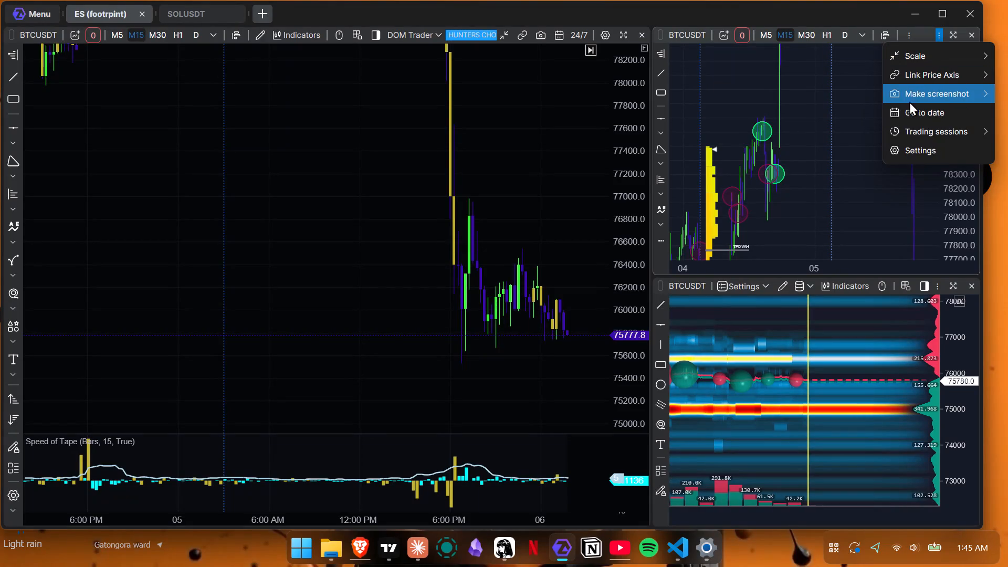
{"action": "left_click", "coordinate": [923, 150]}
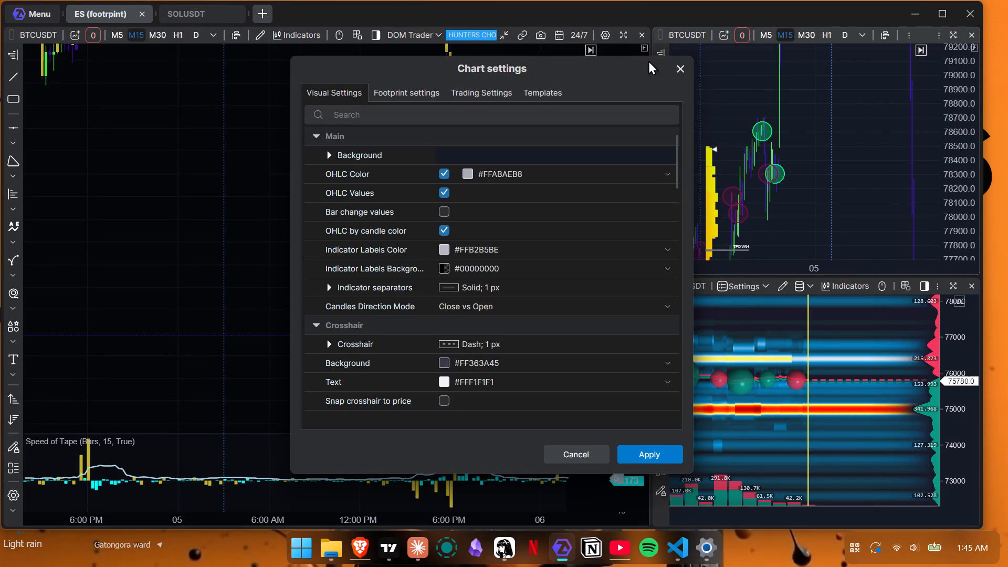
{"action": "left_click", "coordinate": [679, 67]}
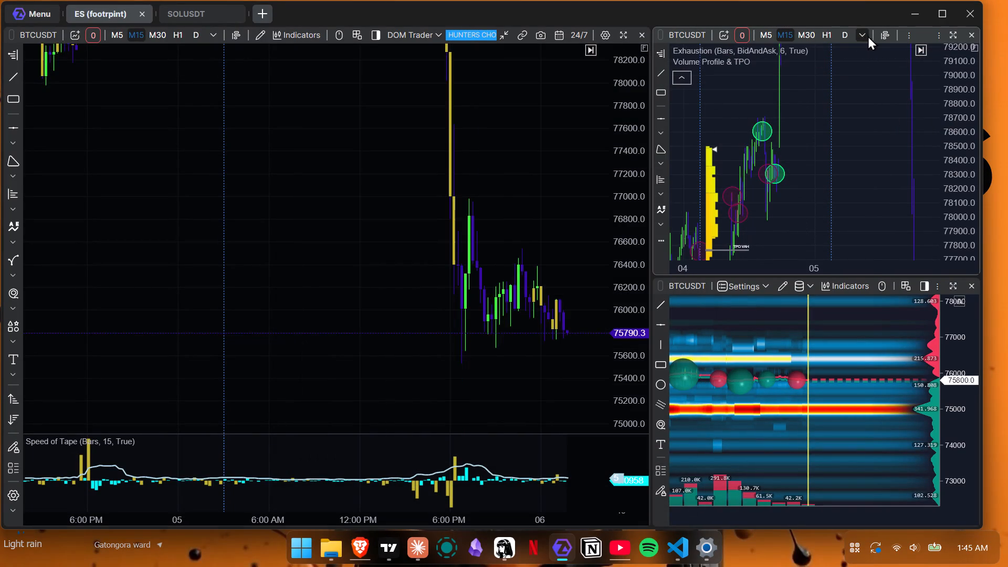
Apply the favorite template TPO ASIA to the Exhaustion chart.
{"action": "left_click", "coordinate": [906, 37]}
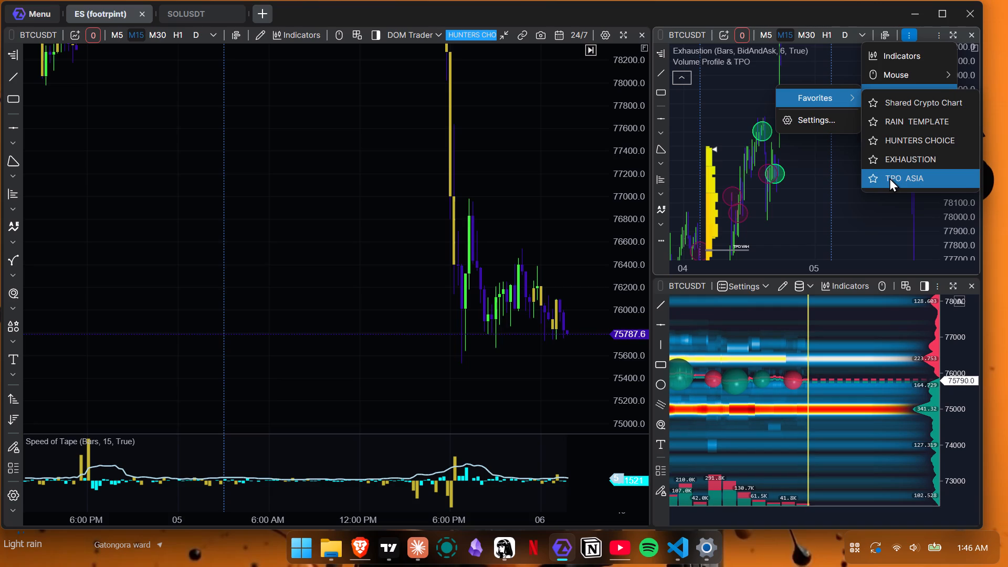
{"action": "left_click", "coordinate": [891, 177]}
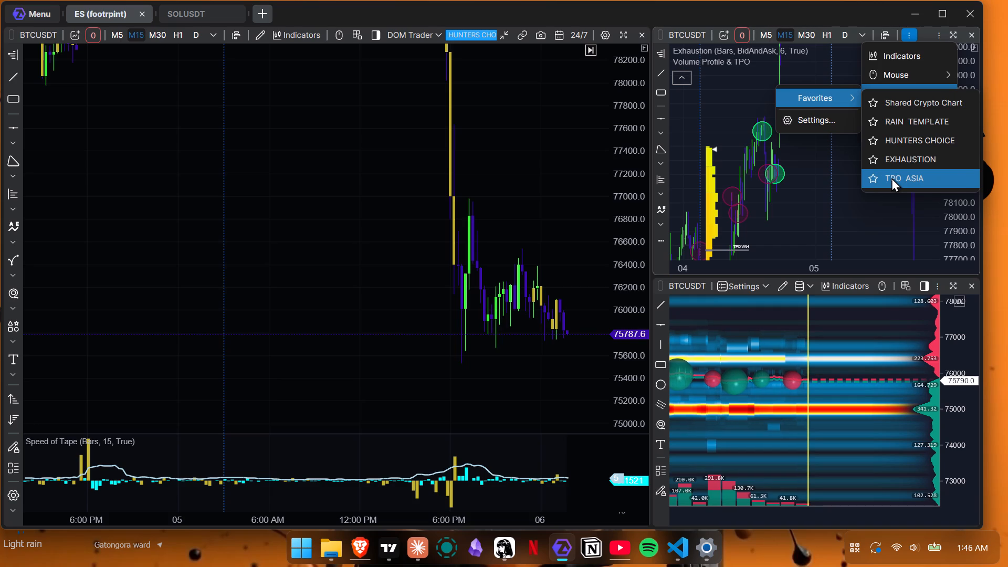
Compare the main chart's session volume profiles for 3 to 5 November with the 5 November TPO profile on the Exhaustion chart.
{"action": "scroll", "coordinate": [832, 202], "scroll_direction": "down", "scroll_amount": 4}
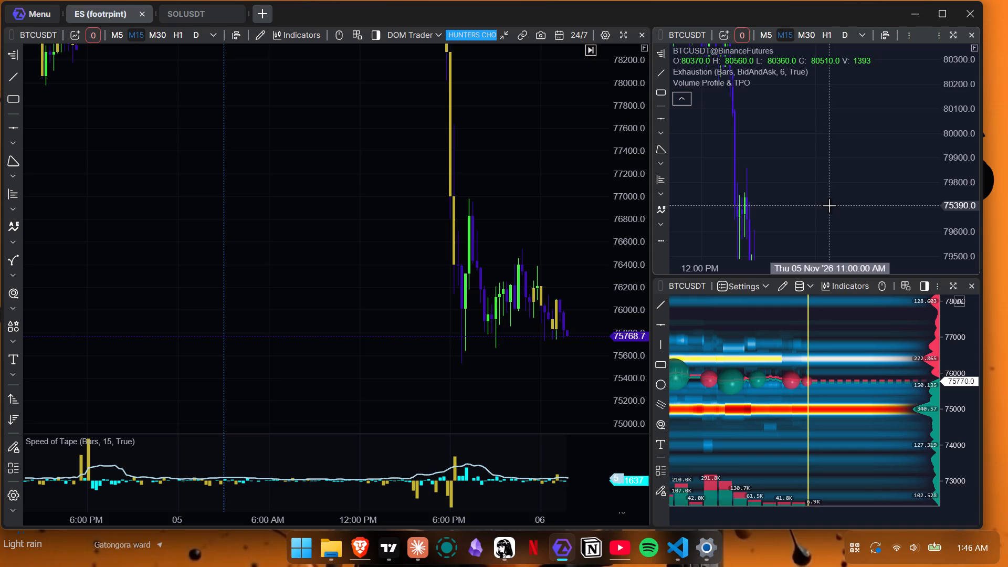
{"action": "left_click_drag", "start_coordinate": [639, 153], "coordinate": [618, 321]}
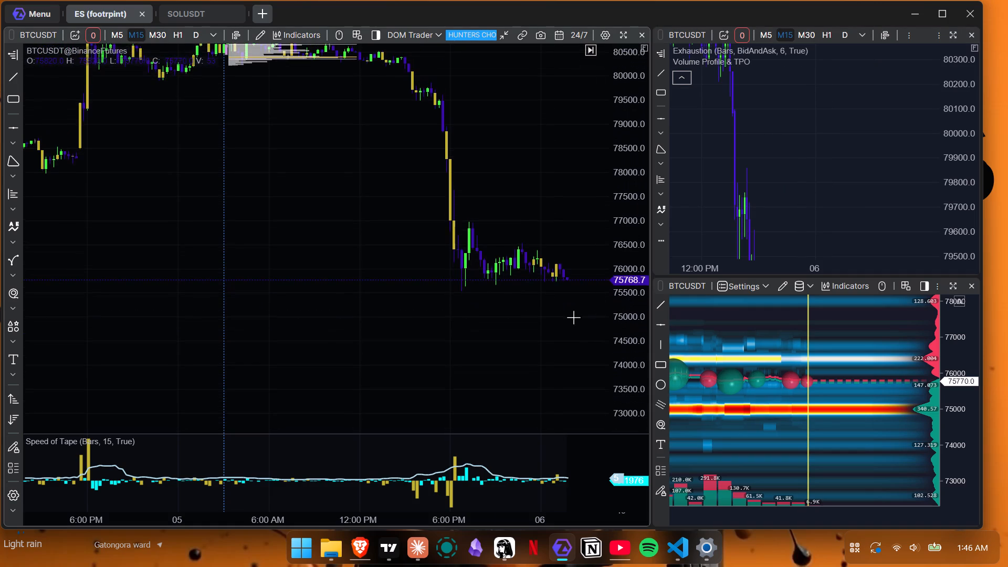
{"action": "scroll", "coordinate": [492, 306], "scroll_direction": "down", "scroll_amount": 5}
{"action": "left_click_drag", "start_coordinate": [310, 239], "coordinate": [390, 199]}
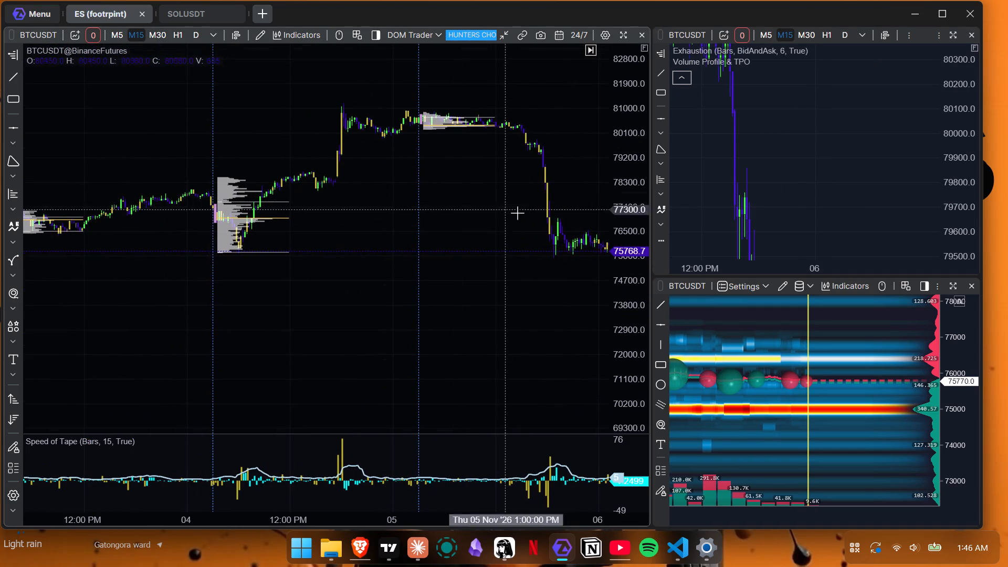
{"action": "left_click_drag", "start_coordinate": [628, 336], "coordinate": [621, 183]}
{"action": "scroll", "coordinate": [408, 188], "scroll_direction": "down", "scroll_amount": 2}
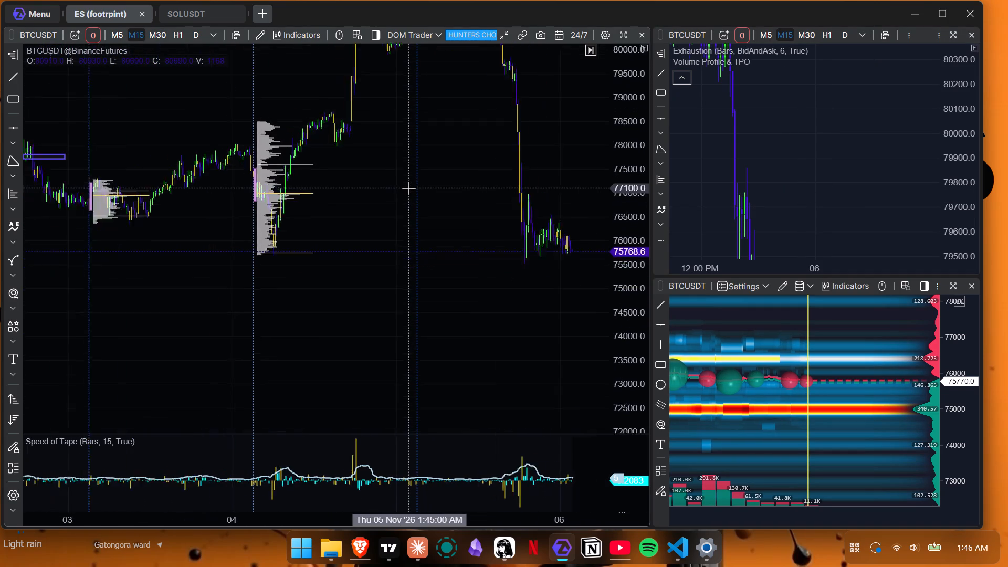
{"action": "scroll", "coordinate": [408, 188], "scroll_direction": "down", "scroll_amount": 3}
{"action": "left_click_drag", "start_coordinate": [396, 196], "coordinate": [334, 229]}
{"action": "left_click_drag", "start_coordinate": [824, 152], "coordinate": [810, 179]}
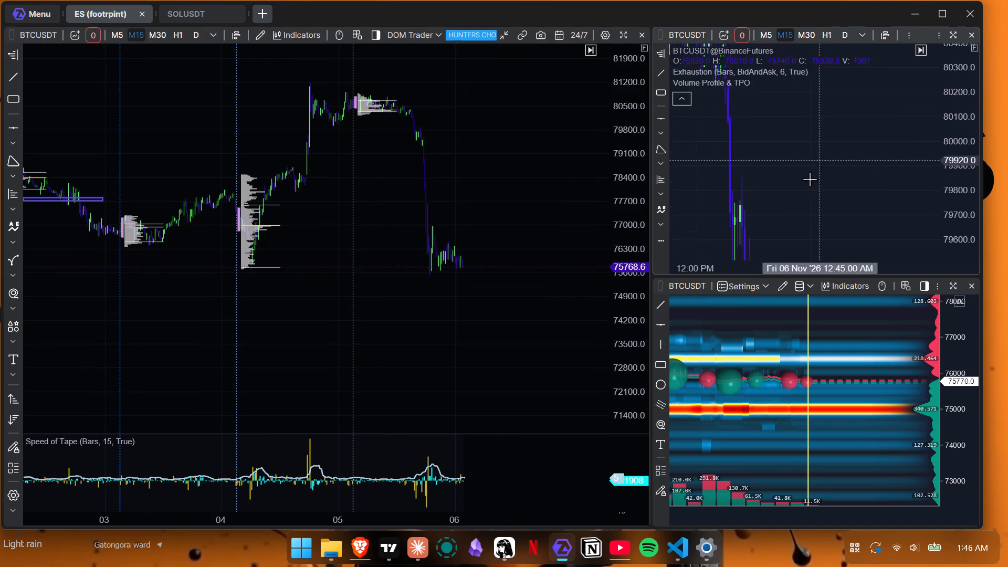
{"action": "left_click_drag", "start_coordinate": [810, 179], "coordinate": [783, 291]}
{"action": "left_click_drag", "start_coordinate": [800, 185], "coordinate": [999, 134]}
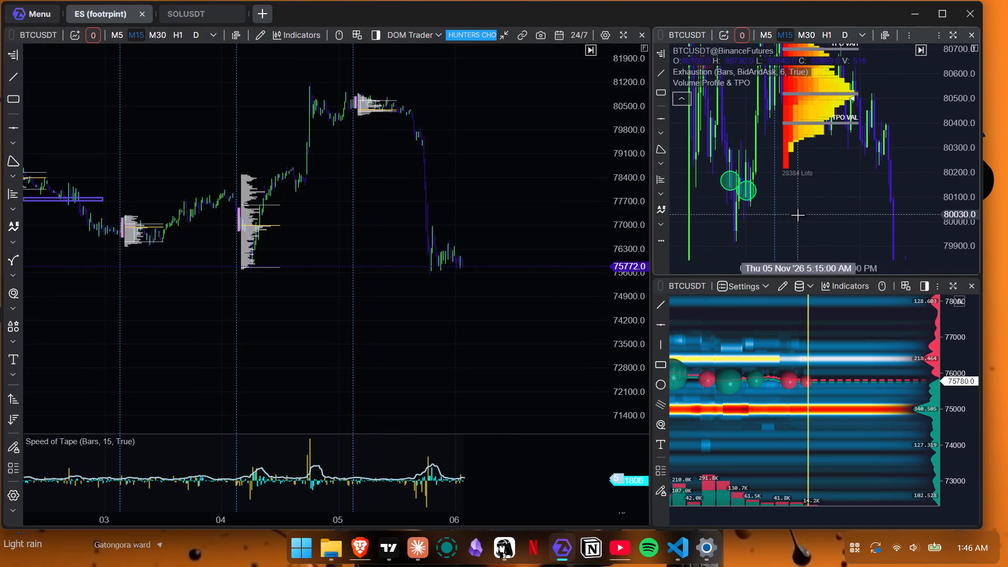
{"action": "left_click_drag", "start_coordinate": [797, 215], "coordinate": [839, 195]}
{"action": "left_click_drag", "start_coordinate": [950, 123], "coordinate": [953, 224]}
Inspect the main chart's 4 November session profile in close-up, including the vPOC level and the footprint values inside the bars.
{"action": "scroll", "coordinate": [267, 238], "scroll_direction": "up", "scroll_amount": 6}
{"action": "scroll", "coordinate": [310, 208], "scroll_direction": "up", "scroll_amount": 2}
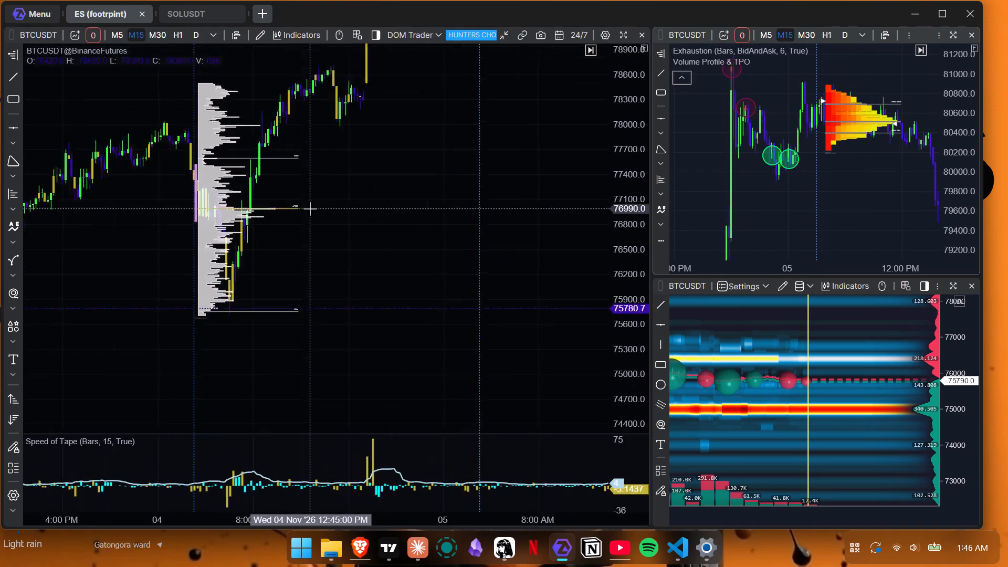
{"action": "scroll", "coordinate": [310, 208], "scroll_direction": "up", "scroll_amount": 11}
{"action": "left_click_drag", "start_coordinate": [247, 289], "coordinate": [524, 252]}
{"action": "scroll", "coordinate": [444, 285], "scroll_direction": "up", "scroll_amount": 2}
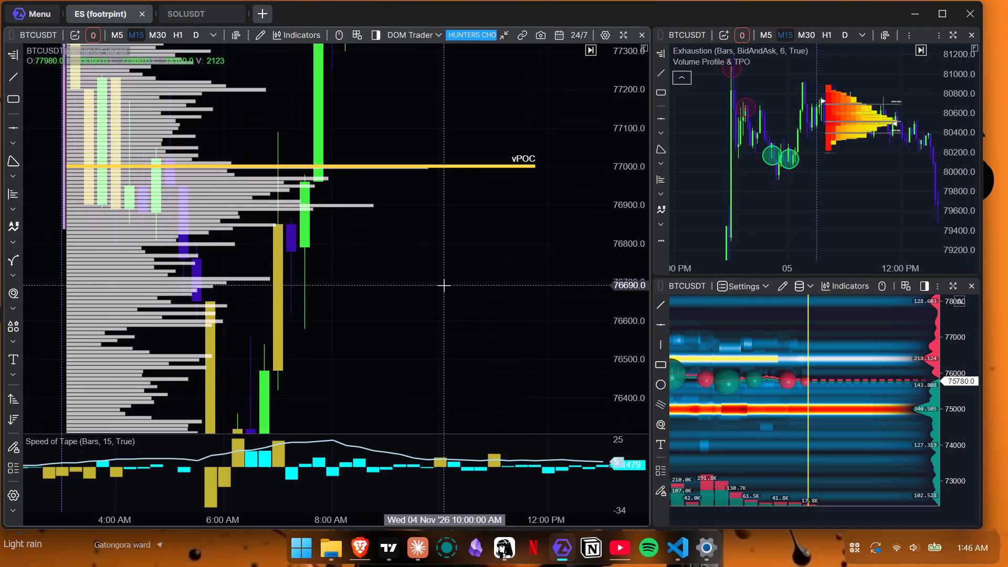
{"action": "scroll", "coordinate": [444, 285], "scroll_direction": "up", "scroll_amount": 7}
{"action": "left_click_drag", "start_coordinate": [416, 292], "coordinate": [405, 439]}
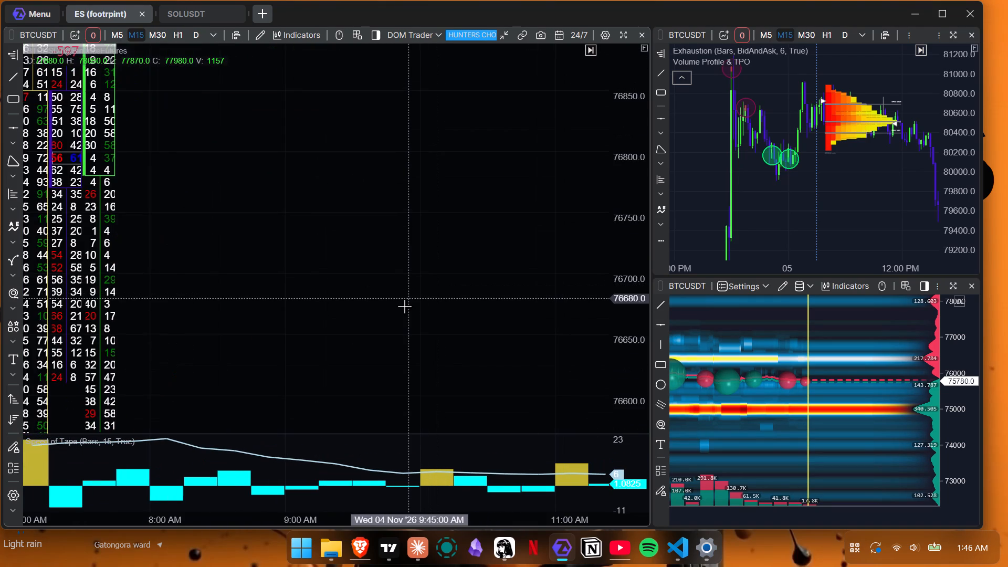
{"action": "left_click_drag", "start_coordinate": [401, 242], "coordinate": [602, 106]}
{"action": "left_click_drag", "start_coordinate": [644, 151], "coordinate": [643, 157]}
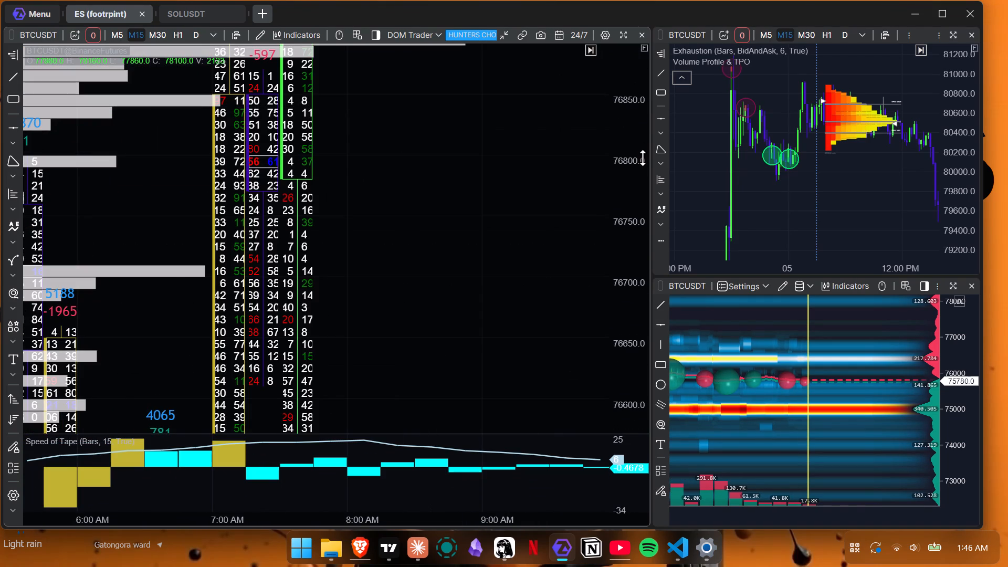
{"action": "left_click_drag", "start_coordinate": [643, 157], "coordinate": [619, 338]}
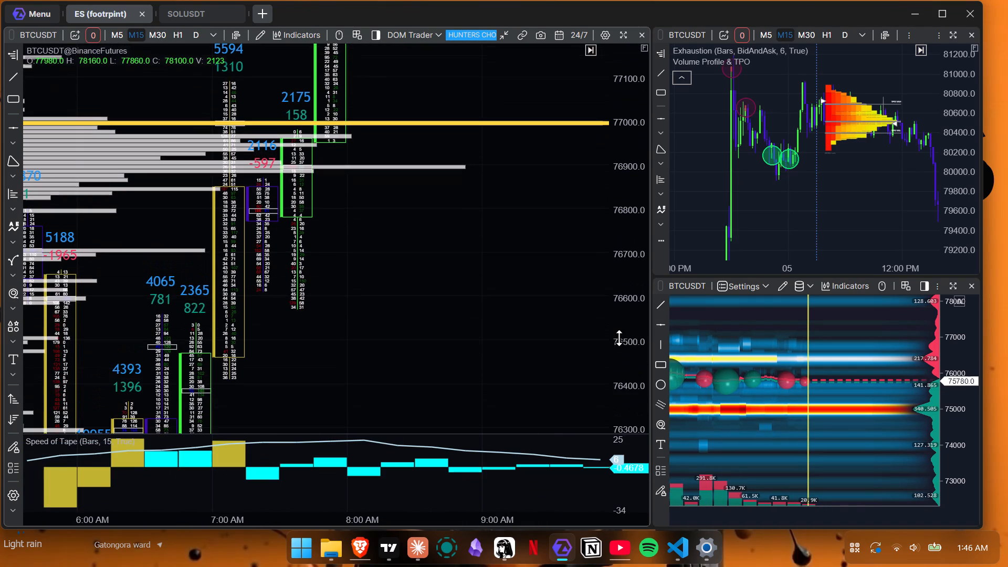
{"action": "left_click_drag", "start_coordinate": [619, 338], "coordinate": [621, 318]}
Follow the main chart's footprint bars from the 4 November VAH level through the afternoon to the sharp rise around 6 PM.
{"action": "scroll", "coordinate": [458, 339], "scroll_direction": "down", "scroll_amount": 2}
{"action": "left_click_drag", "start_coordinate": [463, 330], "coordinate": [370, 489]}
{"action": "left_click_drag", "start_coordinate": [494, 250], "coordinate": [362, 382]}
{"action": "left_click_drag", "start_coordinate": [422, 288], "coordinate": [314, 430]}
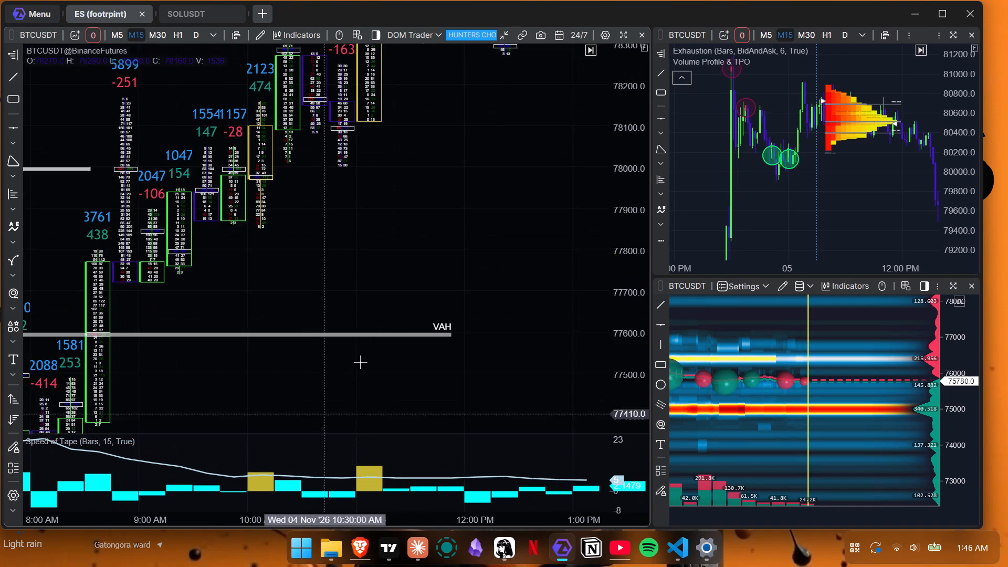
{"action": "left_click_drag", "start_coordinate": [437, 245], "coordinate": [236, 405]}
{"action": "left_click_drag", "start_coordinate": [514, 228], "coordinate": [192, 323]}
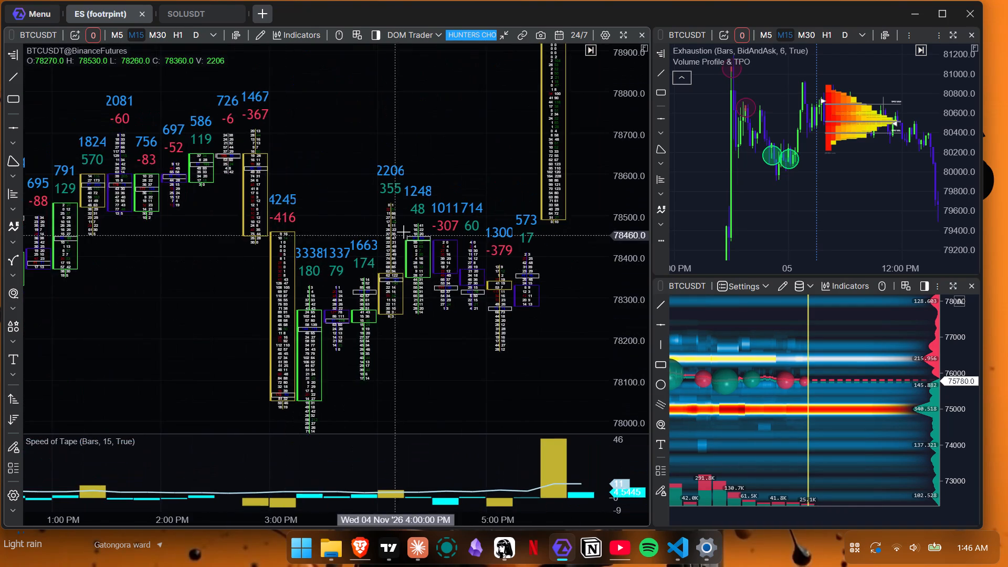
{"action": "scroll", "coordinate": [408, 229], "scroll_direction": "down", "scroll_amount": 4}
{"action": "left_click_drag", "start_coordinate": [508, 196], "coordinate": [300, 342]}
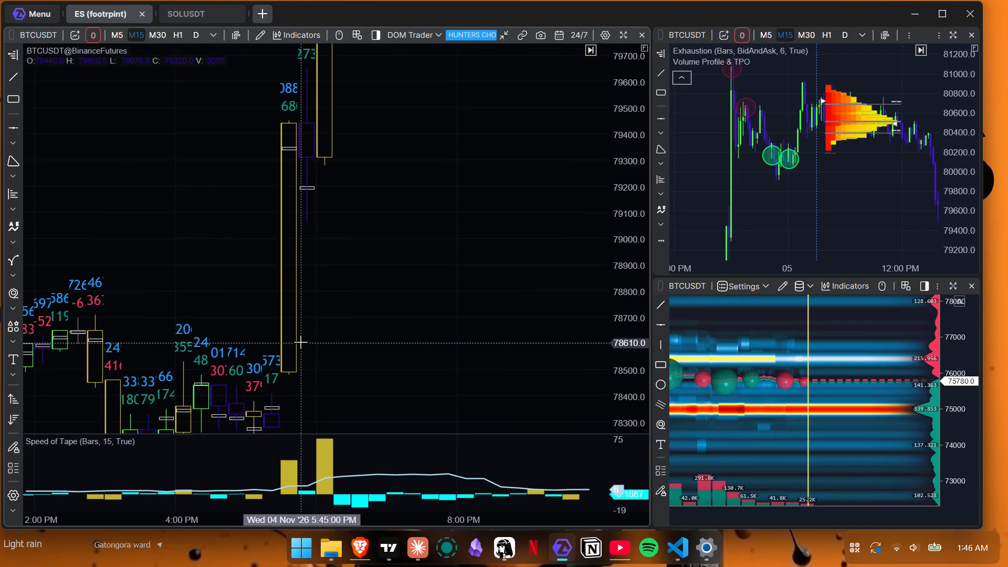
{"action": "left_click_drag", "start_coordinate": [300, 342], "coordinate": [350, 308]}
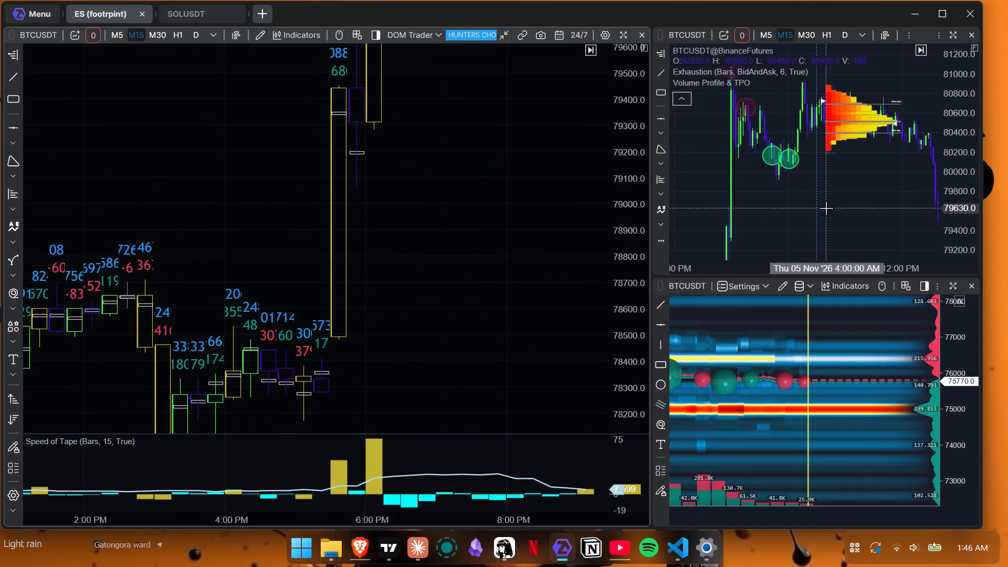
Review the main chart's session profiles in overview, then examine the VAH, vPOC and VAL levels of the 5 November profile.
{"action": "scroll", "coordinate": [409, 319], "scroll_direction": "down", "scroll_amount": 7}
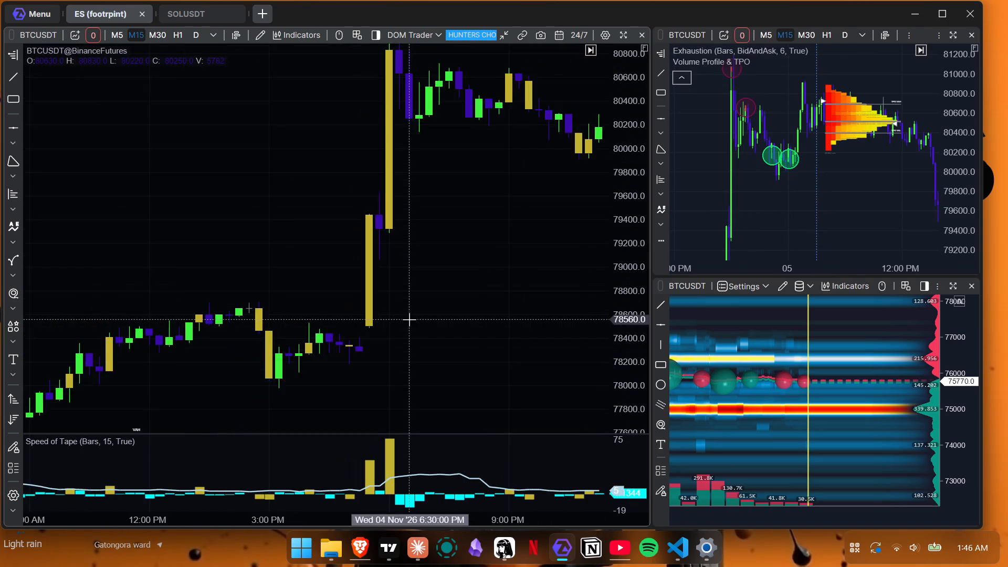
{"action": "scroll", "coordinate": [409, 319], "scroll_direction": "down", "scroll_amount": 8}
{"action": "left_click_drag", "start_coordinate": [406, 335], "coordinate": [335, 230]}
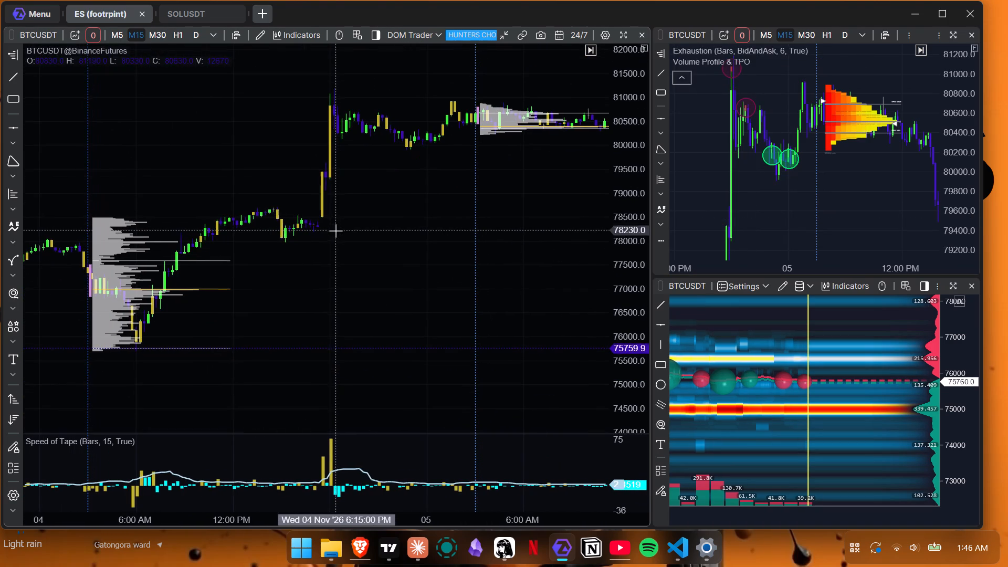
{"action": "left_click_drag", "start_coordinate": [619, 320], "coordinate": [650, 128]}
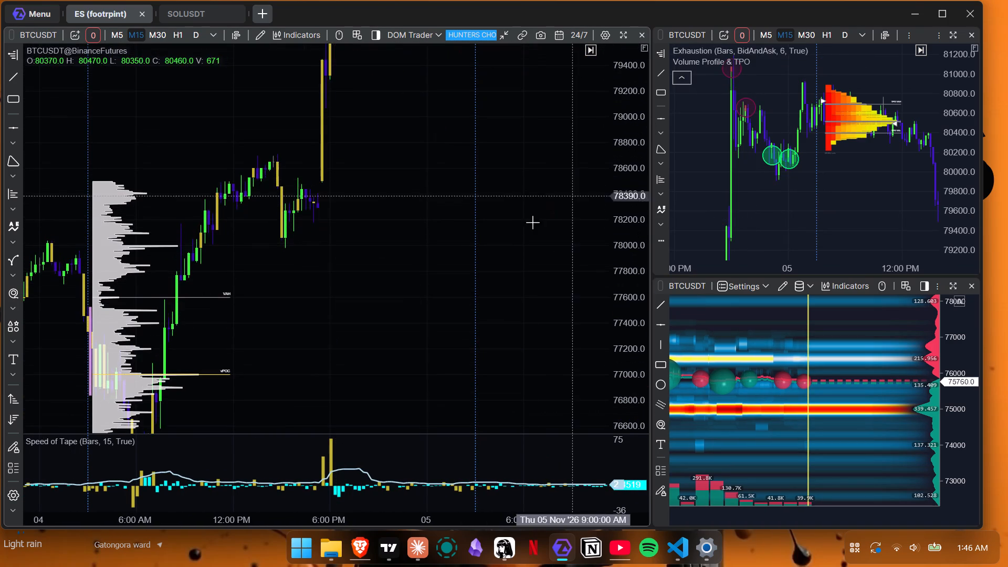
{"action": "scroll", "coordinate": [528, 226], "scroll_direction": "down", "scroll_amount": 4}
{"action": "scroll", "coordinate": [344, 299], "scroll_direction": "down", "scroll_amount": 3}
{"action": "left_click_drag", "start_coordinate": [389, 301], "coordinate": [388, 302]}
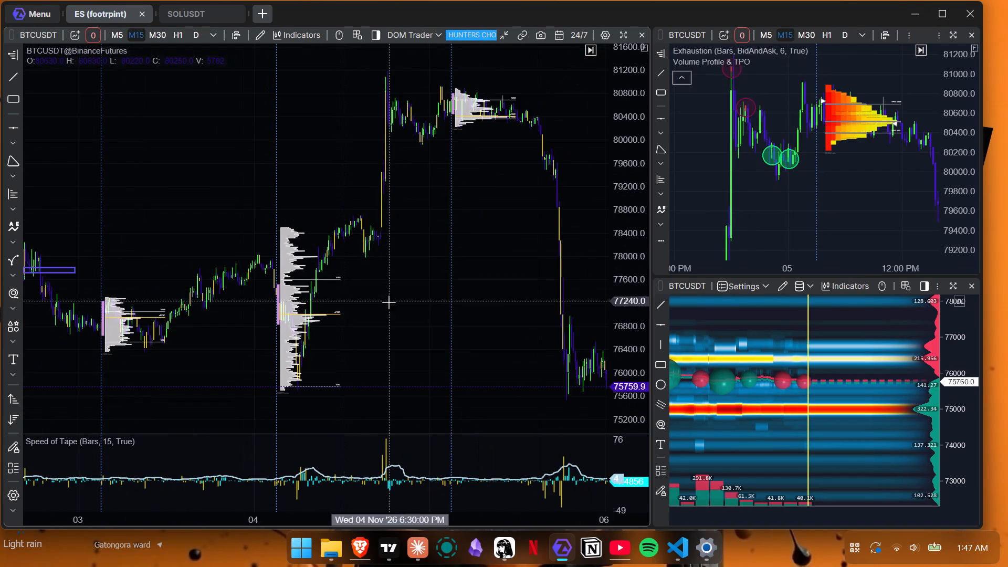
{"action": "left_click_drag", "start_coordinate": [388, 302], "coordinate": [300, 365]}
{"action": "left_click_drag", "start_coordinate": [626, 341], "coordinate": [619, 134]}
{"action": "scroll", "coordinate": [269, 210], "scroll_direction": "up", "scroll_amount": 3}
{"action": "scroll", "coordinate": [423, 172], "scroll_direction": "up", "scroll_amount": 2}
{"action": "left_click_drag", "start_coordinate": [426, 170], "coordinate": [370, 318]}
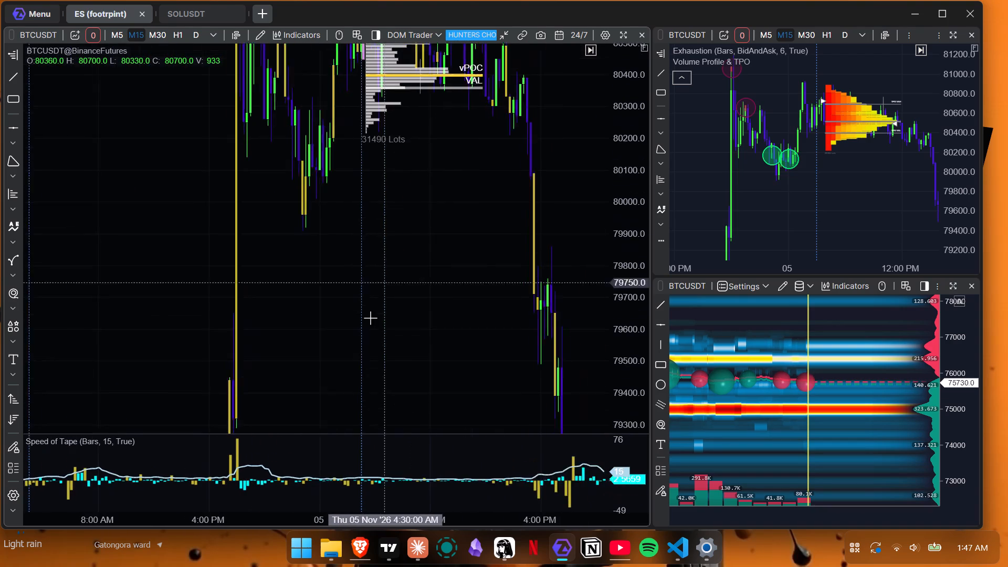
{"action": "left_click_drag", "start_coordinate": [370, 318], "coordinate": [336, 380]}
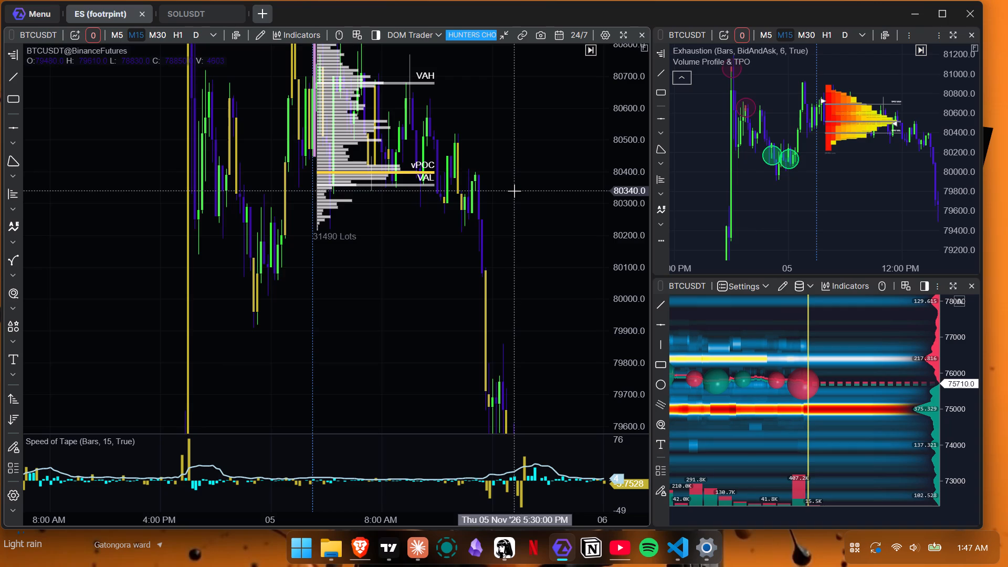
Examine the main chart's price drop after the 5 November session profile and its most recent candles on 6 November.
{"action": "left_click_drag", "start_coordinate": [512, 254], "coordinate": [413, 50]}
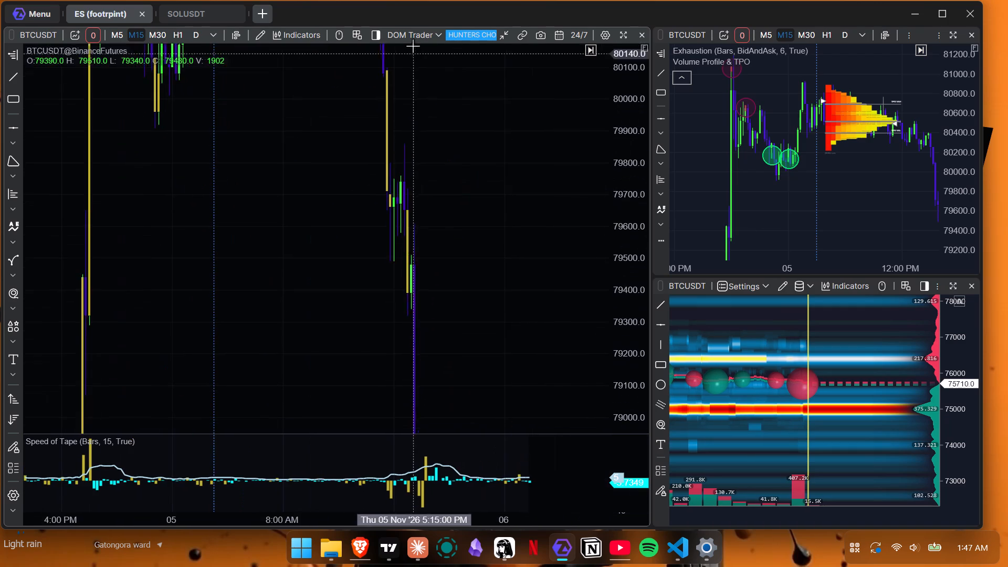
{"action": "left_click_drag", "start_coordinate": [512, 332], "coordinate": [498, 132]}
{"action": "left_click_drag", "start_coordinate": [523, 365], "coordinate": [468, 104]}
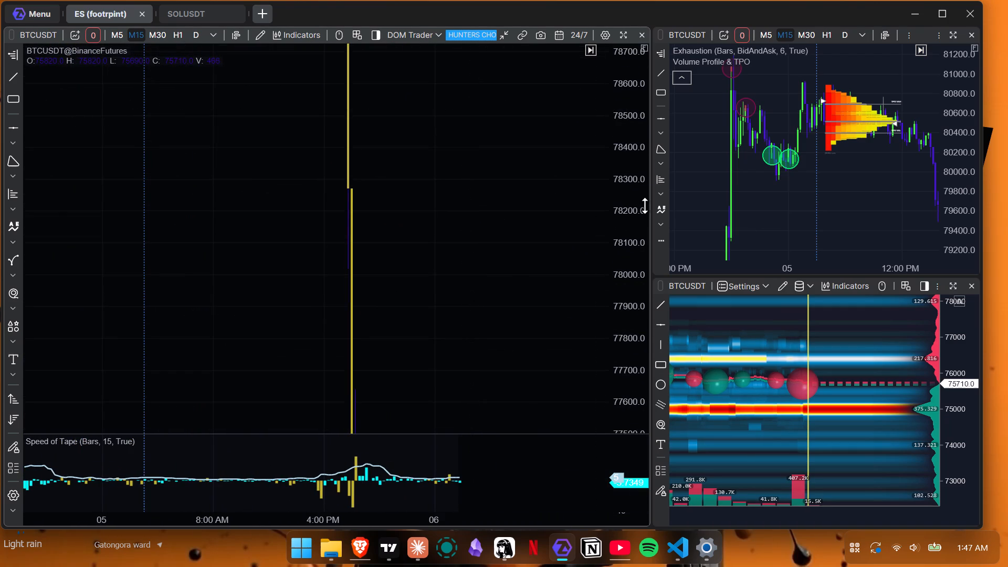
{"action": "left_click_drag", "start_coordinate": [645, 205], "coordinate": [664, 359]}
{"action": "left_click_drag", "start_coordinate": [540, 381], "coordinate": [385, 132]}
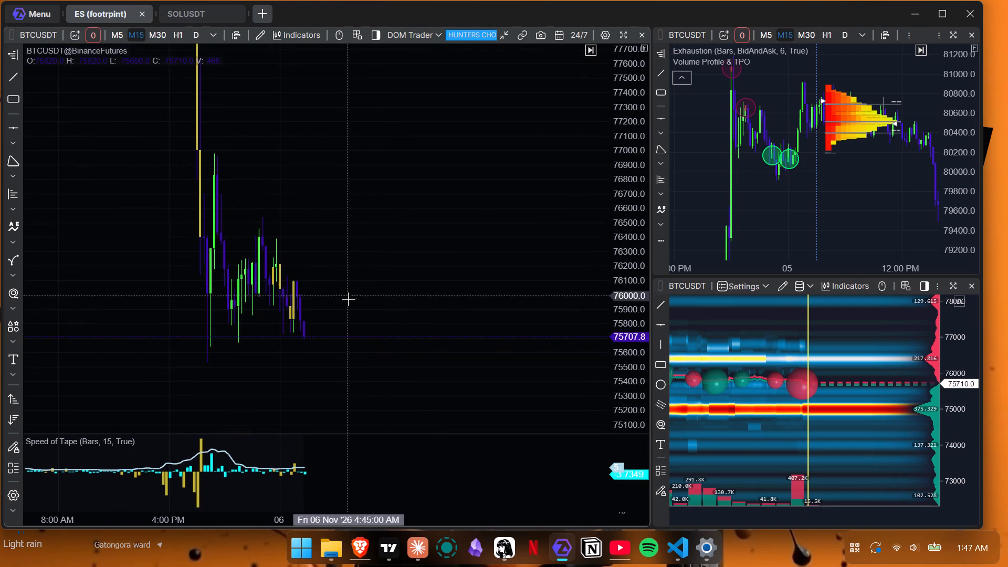
{"action": "scroll", "coordinate": [348, 299], "scroll_direction": "up", "scroll_amount": 5}
{"action": "left_click_drag", "start_coordinate": [421, 267], "coordinate": [442, 239]}
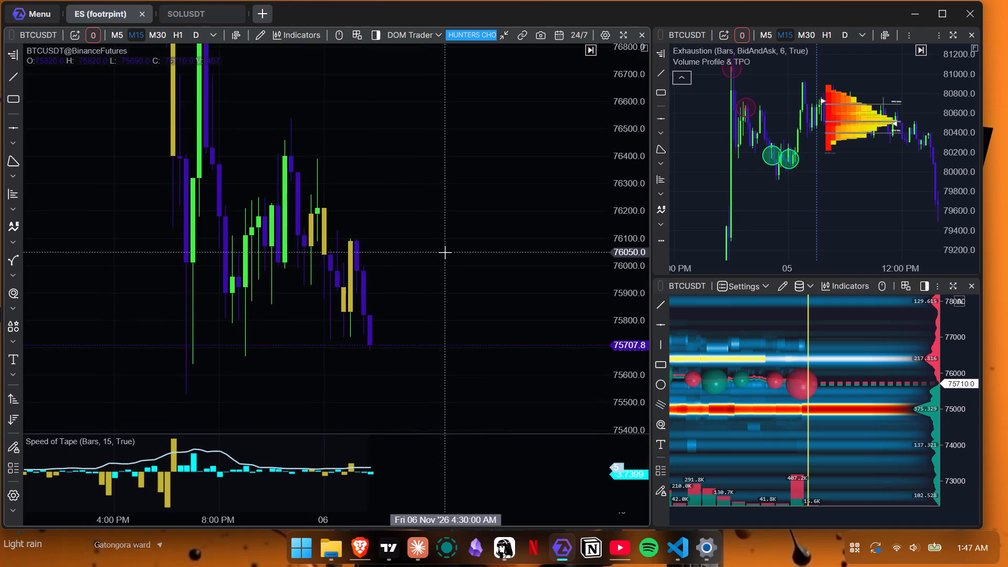
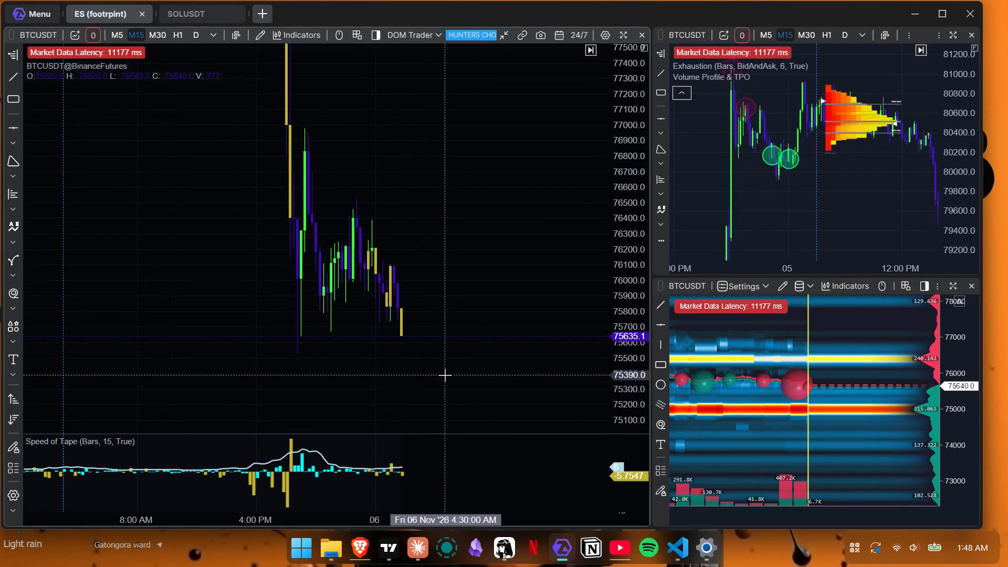
Examine the main chart's latest footprint bars on 6 November in close-up, including the bid and ask values of the newest bar.
{"action": "left_click", "coordinate": [456, 366]}
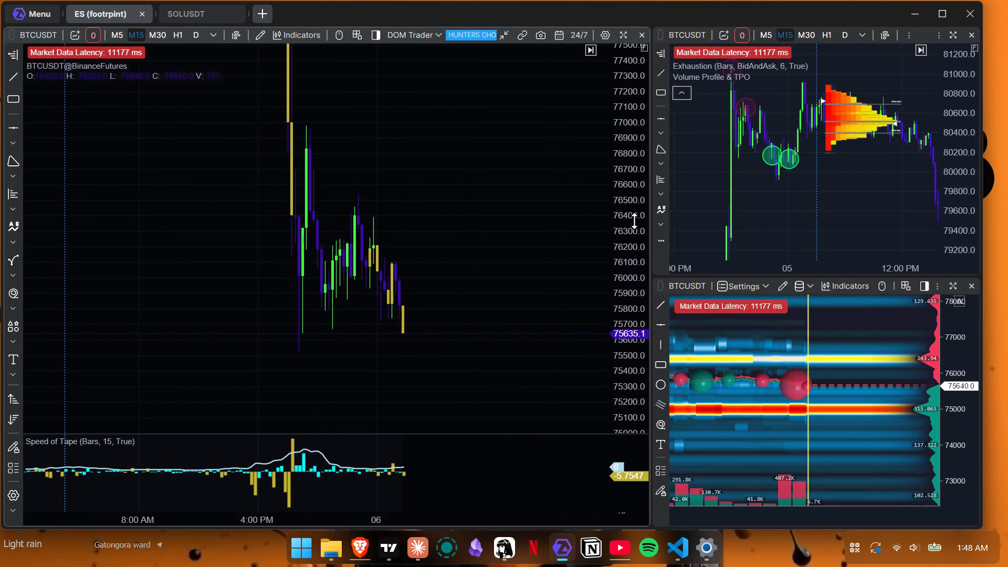
{"action": "left_click_drag", "start_coordinate": [634, 220], "coordinate": [640, 316]}
{"action": "scroll", "coordinate": [507, 316], "scroll_direction": "up", "scroll_amount": 17}
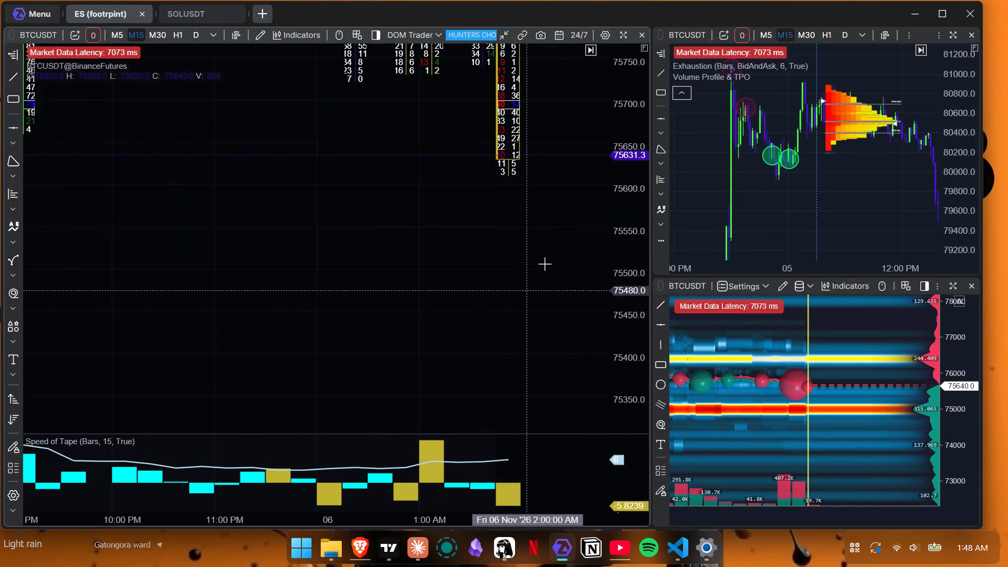
{"action": "left_click_drag", "start_coordinate": [563, 233], "coordinate": [518, 385]}
{"action": "scroll", "coordinate": [532, 250], "scroll_direction": "up", "scroll_amount": 4}
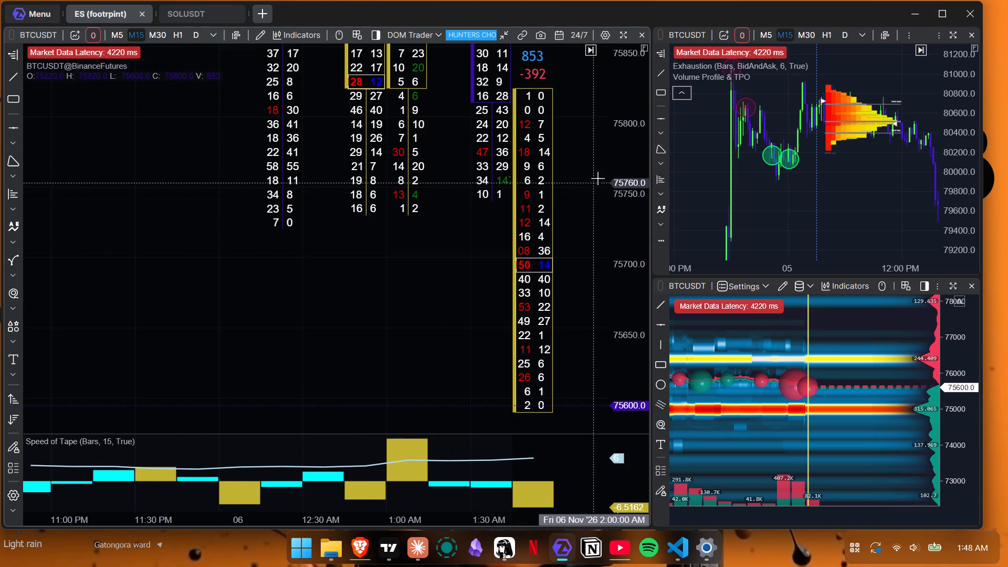
{"action": "left_click_drag", "start_coordinate": [611, 174], "coordinate": [622, 351]}
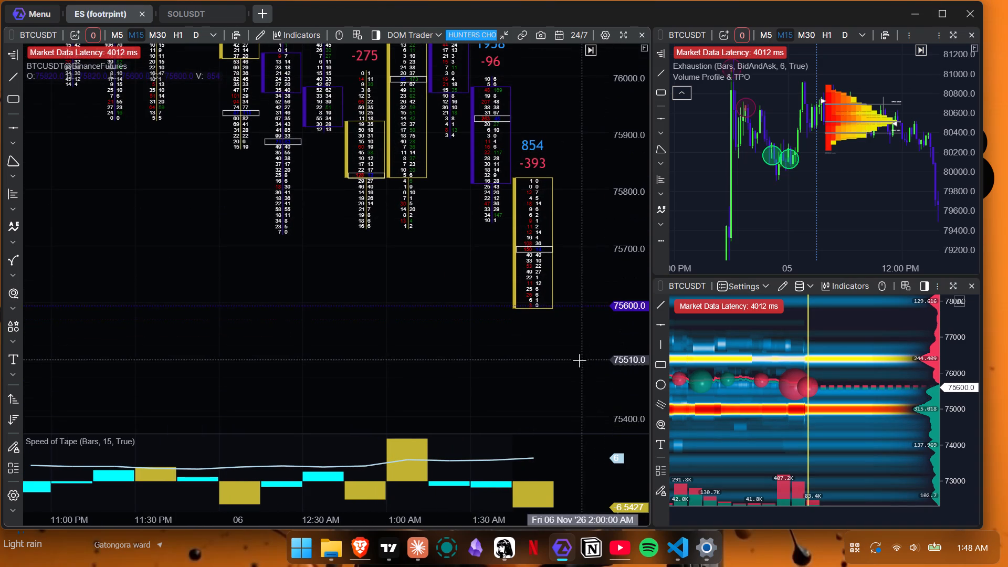
{"action": "left_click_drag", "start_coordinate": [472, 354], "coordinate": [399, 421]}
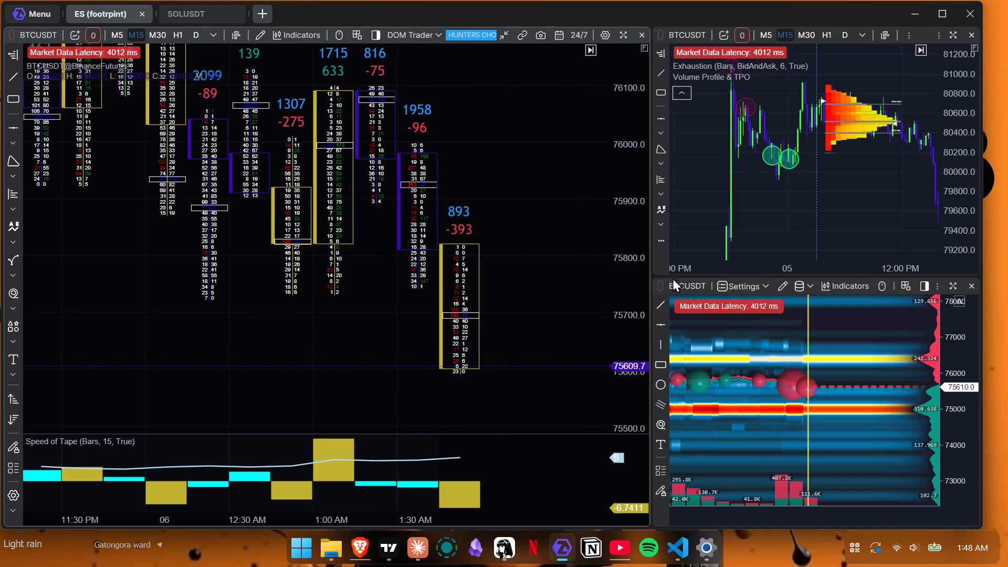
Follow the Exhaustion chart's price drop from the 5 November session profile down to its most recent candles on 6 November.
{"action": "left_click_drag", "start_coordinate": [815, 241], "coordinate": [610, 181]}
{"action": "left_click_drag", "start_coordinate": [785, 227], "coordinate": [821, 92]}
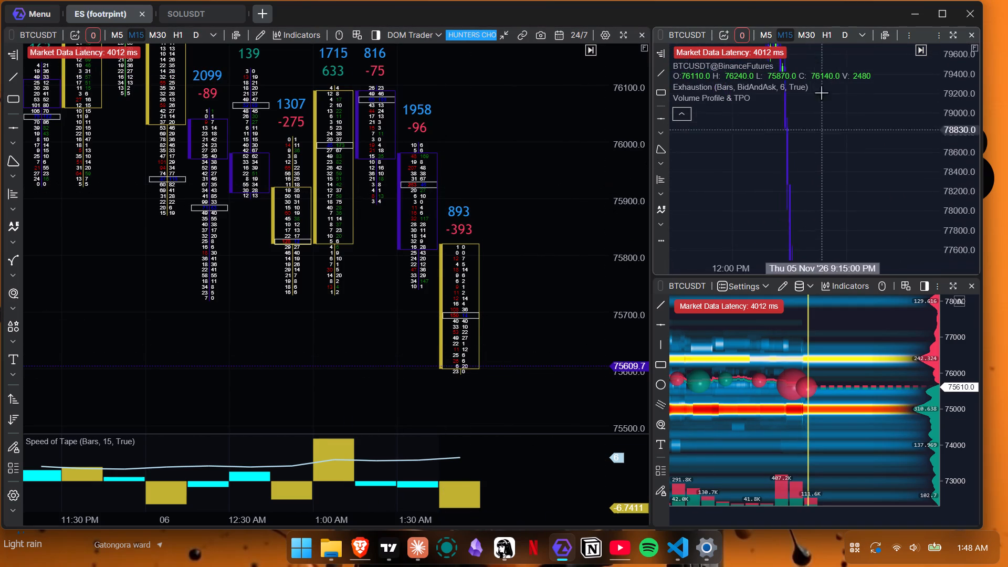
{"action": "left_click_drag", "start_coordinate": [821, 92], "coordinate": [743, 0]}
{"action": "left_click_drag", "start_coordinate": [774, 243], "coordinate": [784, 78]}
{"action": "scroll", "coordinate": [801, 174], "scroll_direction": "up", "scroll_amount": 4}
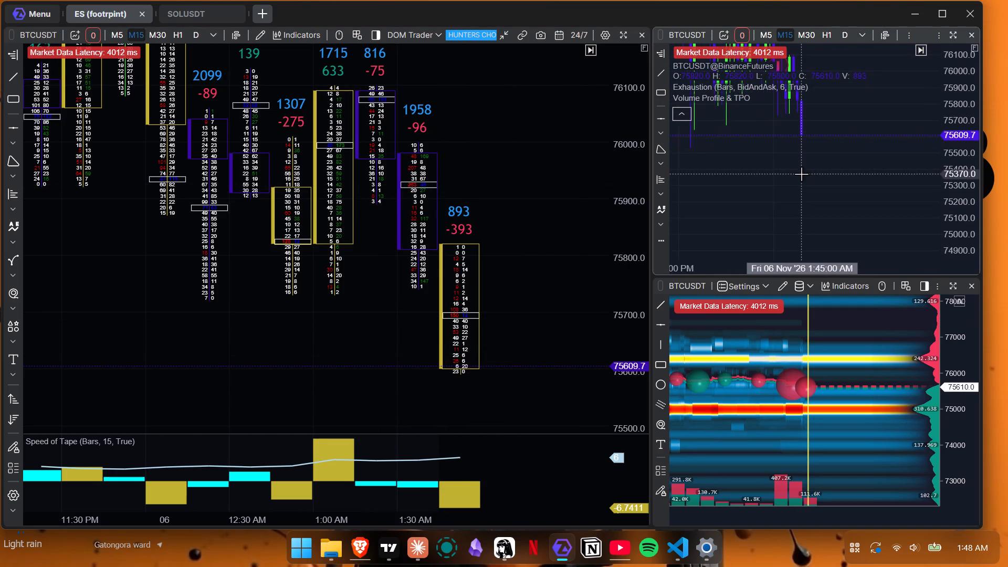
{"action": "scroll", "coordinate": [801, 174], "scroll_direction": "up", "scroll_amount": 7}
{"action": "left_click_drag", "start_coordinate": [801, 174], "coordinate": [804, 282]}
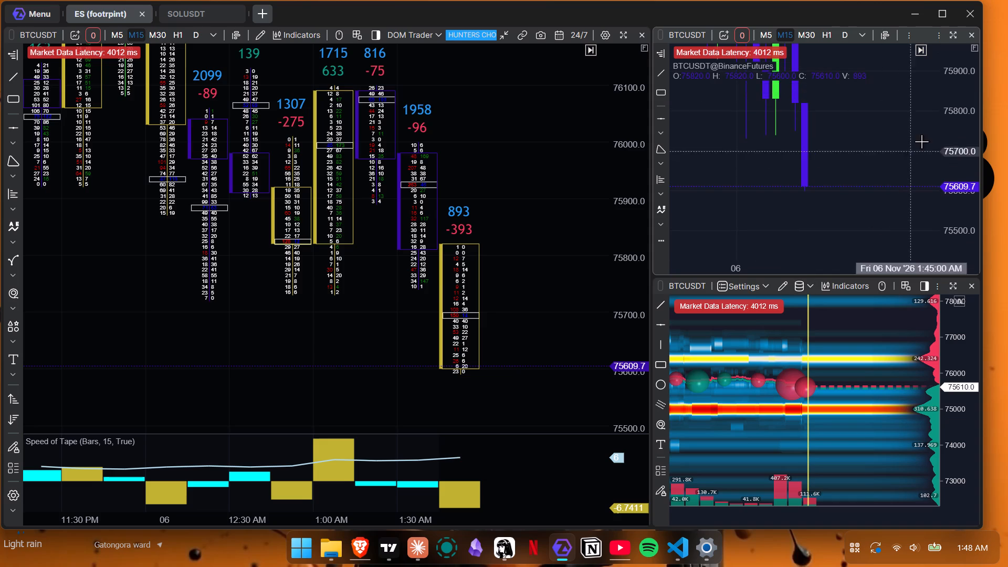
{"action": "left_click_drag", "start_coordinate": [950, 134], "coordinate": [952, 238]}
{"action": "left_click_drag", "start_coordinate": [766, 172], "coordinate": [756, 197]}
Inspect the Exhaustion chart's footprint values and exhaustion marker around 12:30 AM on 6 November, up close and in overview.
{"action": "scroll", "coordinate": [728, 152], "scroll_direction": "up", "scroll_amount": 11}
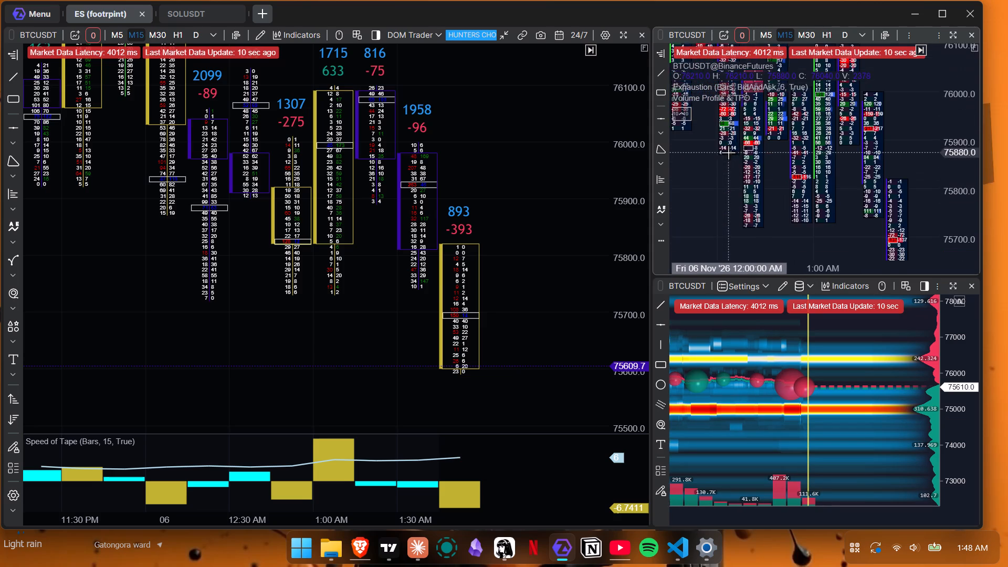
{"action": "scroll", "coordinate": [728, 152], "scroll_direction": "up", "scroll_amount": 2}
{"action": "left_click_drag", "start_coordinate": [731, 154], "coordinate": [718, 272]}
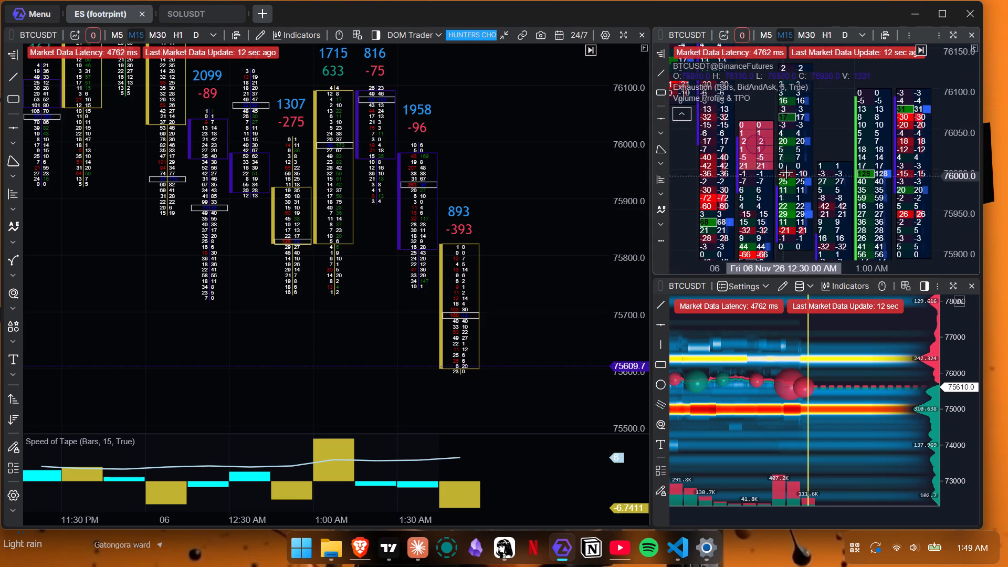
{"action": "scroll", "coordinate": [786, 172], "scroll_direction": "down", "scroll_amount": 15}
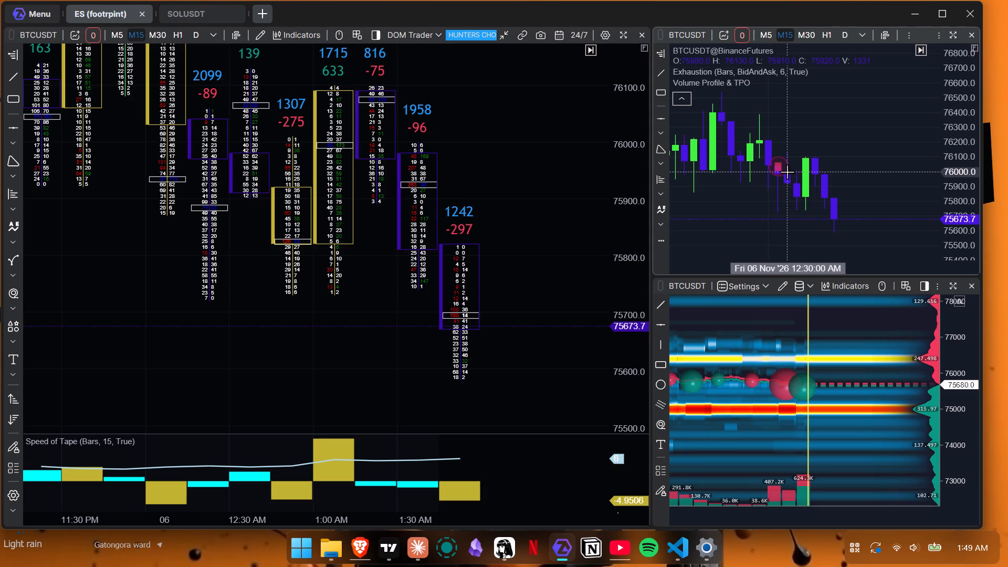
Review the main chart's candles and Speed of Tape bars from 9 PM on 5 November to the latest bar in overview.
{"action": "scroll", "coordinate": [346, 482], "scroll_direction": "down", "scroll_amount": 2}
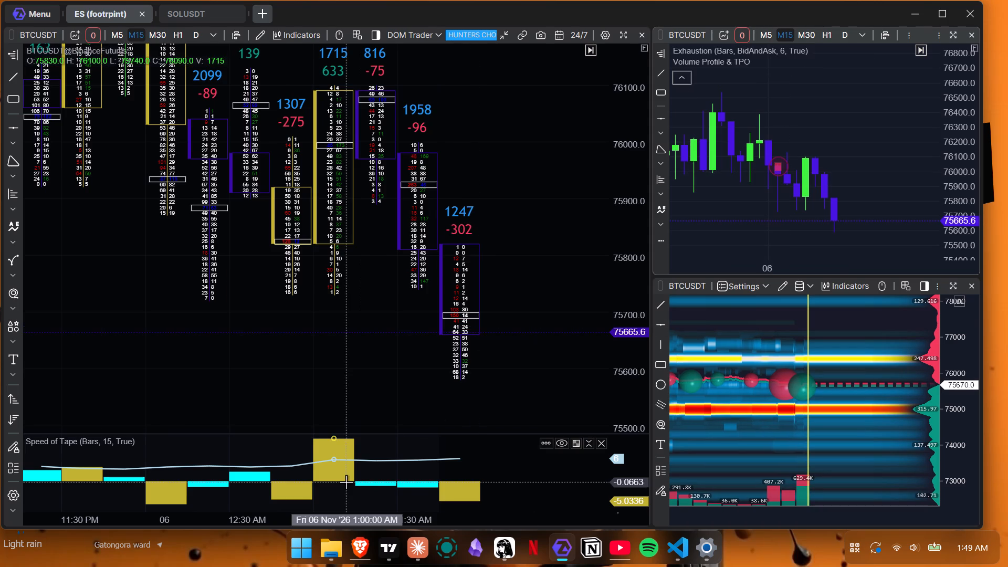
{"action": "scroll", "coordinate": [346, 482], "scroll_direction": "down", "scroll_amount": 6}
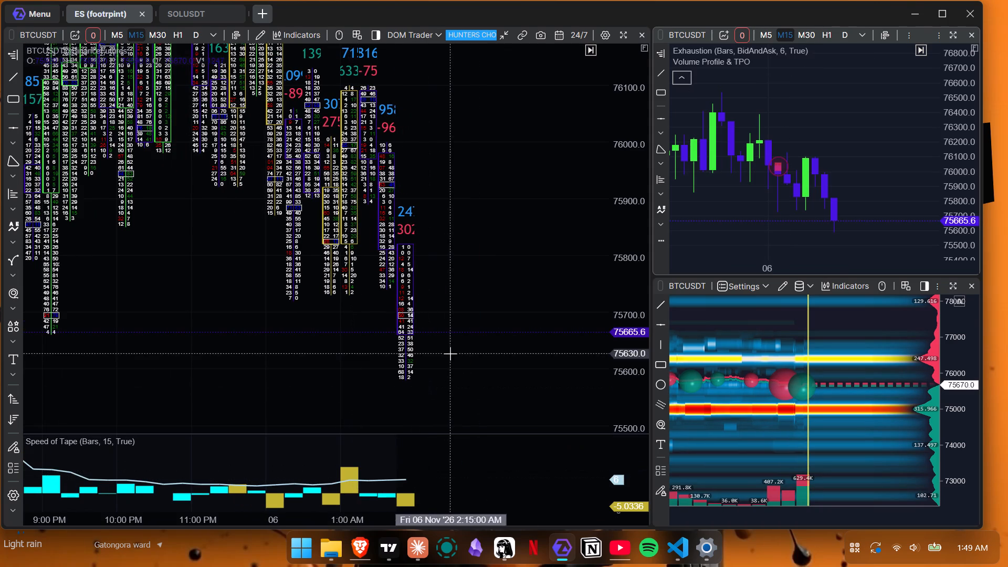
{"action": "left_click_drag", "start_coordinate": [454, 351], "coordinate": [475, 330]}
{"action": "left_click_drag", "start_coordinate": [637, 230], "coordinate": [632, 248]}
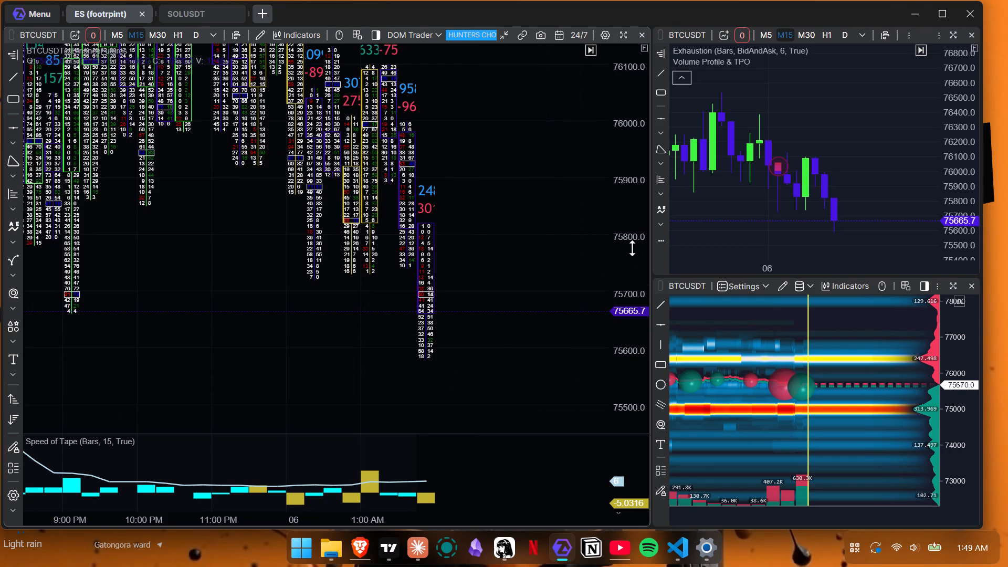
{"action": "left_click_drag", "start_coordinate": [632, 248], "coordinate": [619, 382]}
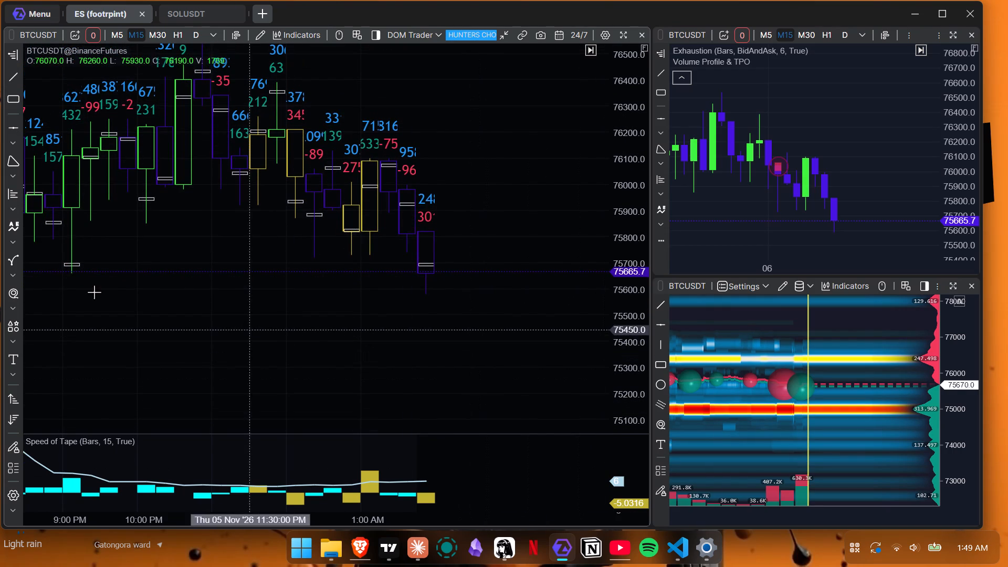
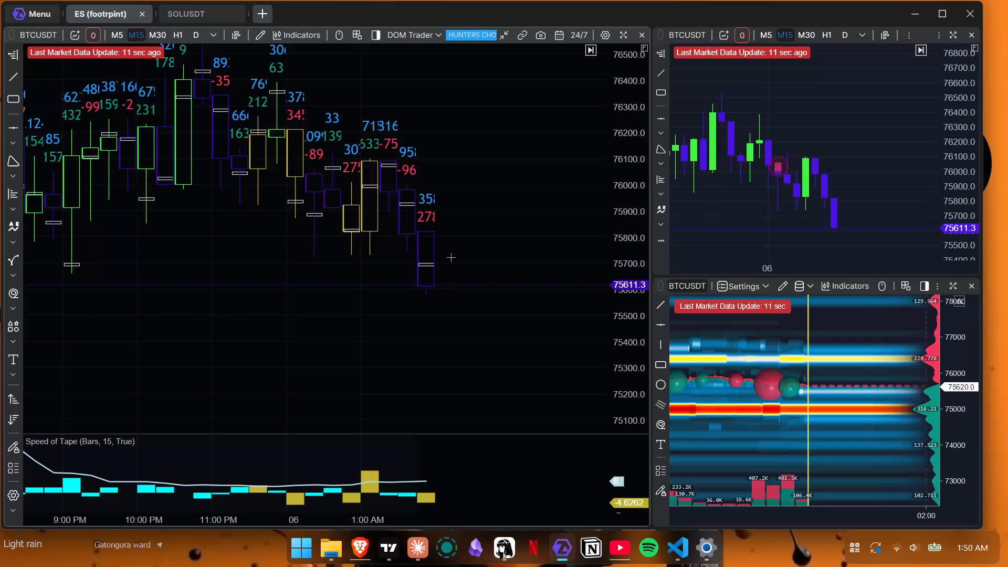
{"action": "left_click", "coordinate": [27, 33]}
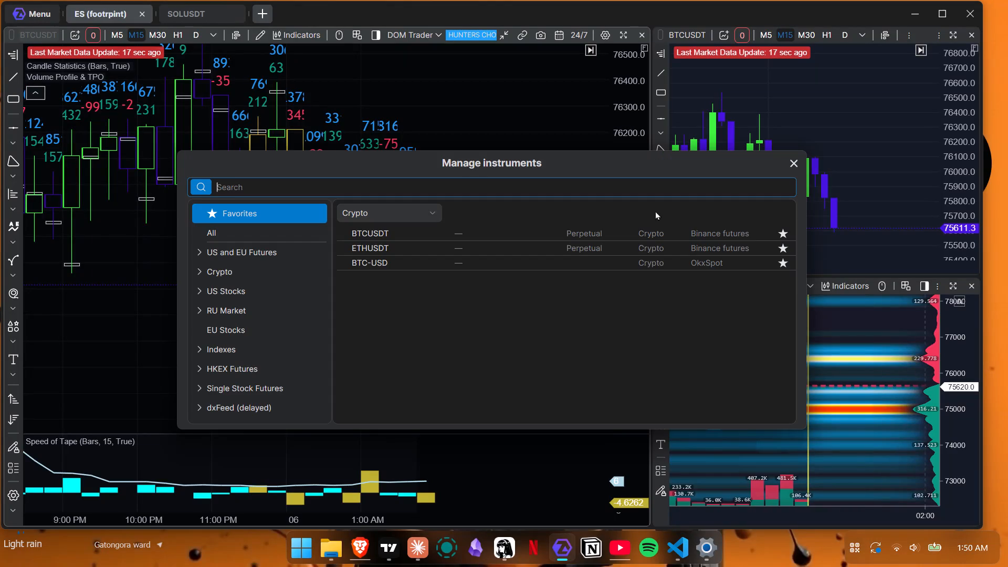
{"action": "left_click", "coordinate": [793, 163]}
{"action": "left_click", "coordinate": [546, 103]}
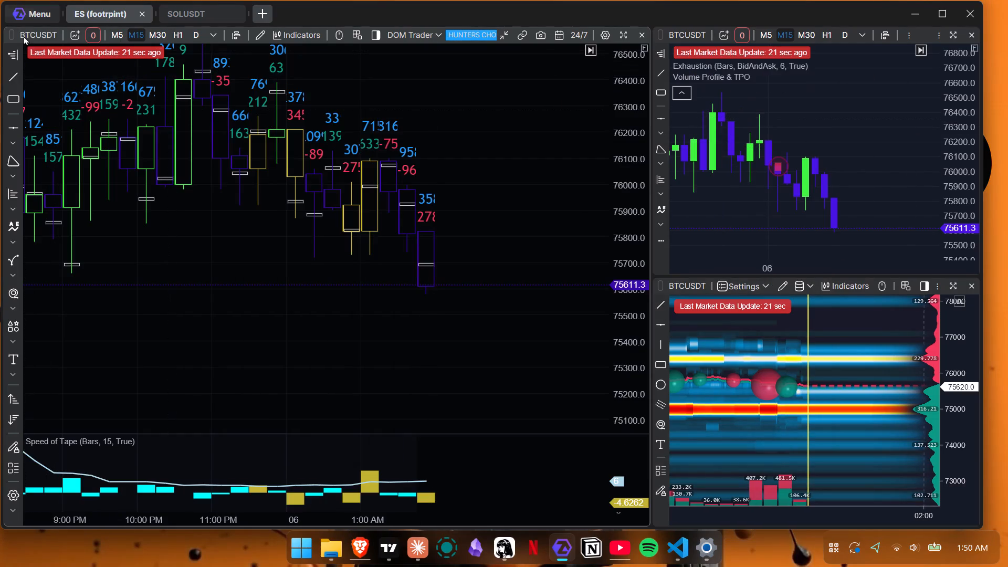
Open the platform's main options, which include connections and workspaces.
{"action": "left_click", "coordinate": [38, 14]}
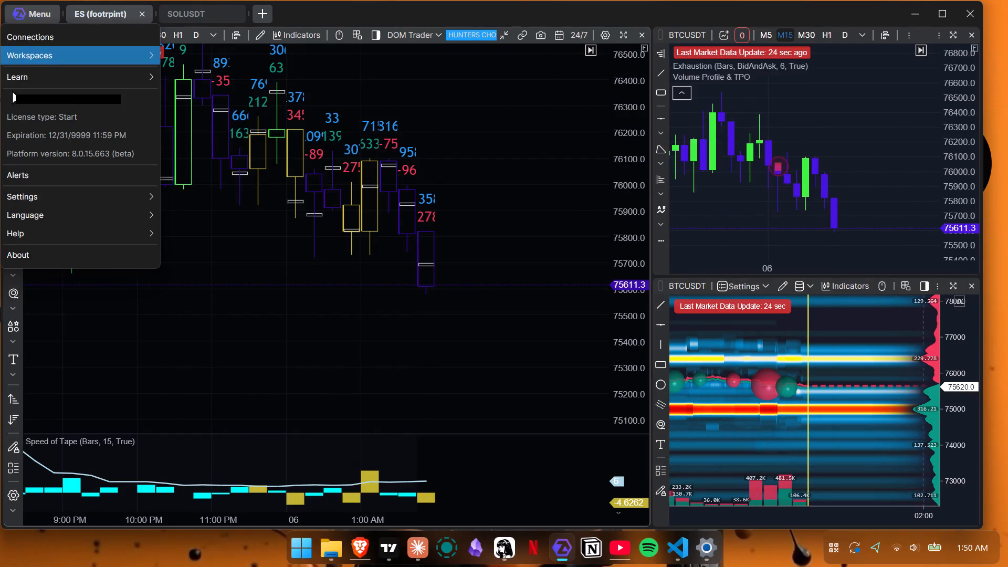